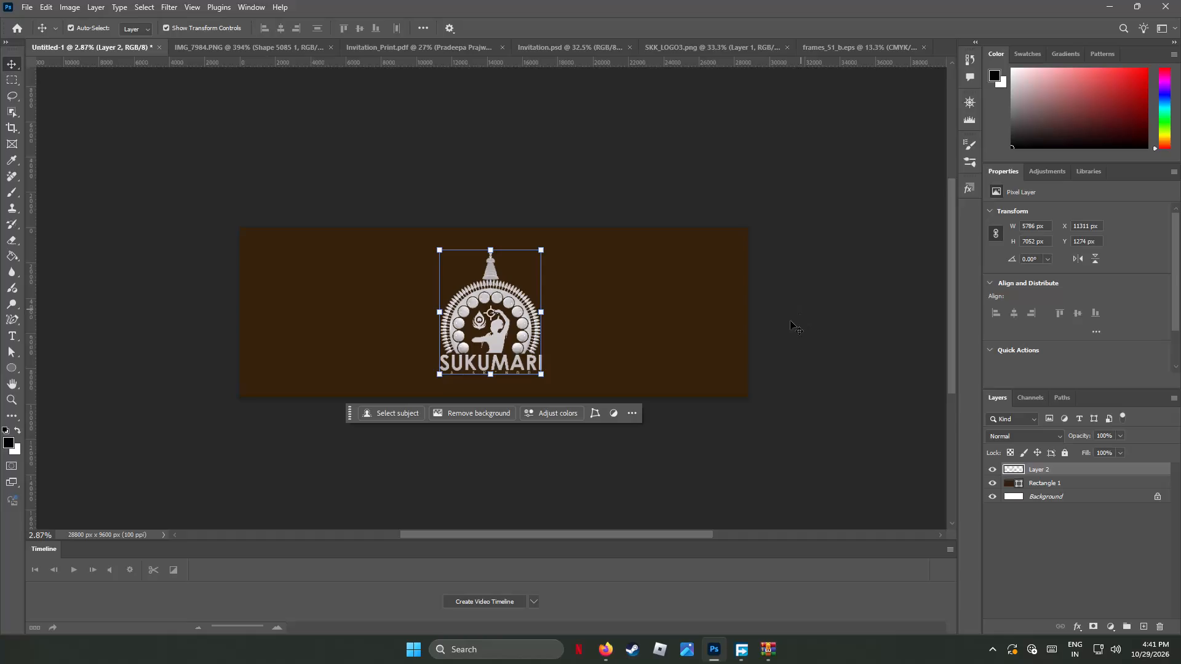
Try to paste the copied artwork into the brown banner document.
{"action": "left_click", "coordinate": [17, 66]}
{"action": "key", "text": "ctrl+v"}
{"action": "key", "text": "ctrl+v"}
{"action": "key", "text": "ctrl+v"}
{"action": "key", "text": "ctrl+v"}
Check what Layer 2, Rectangle 1 and Background each contain by switching their visibility off and on.
{"action": "left_click", "coordinate": [1054, 468]}
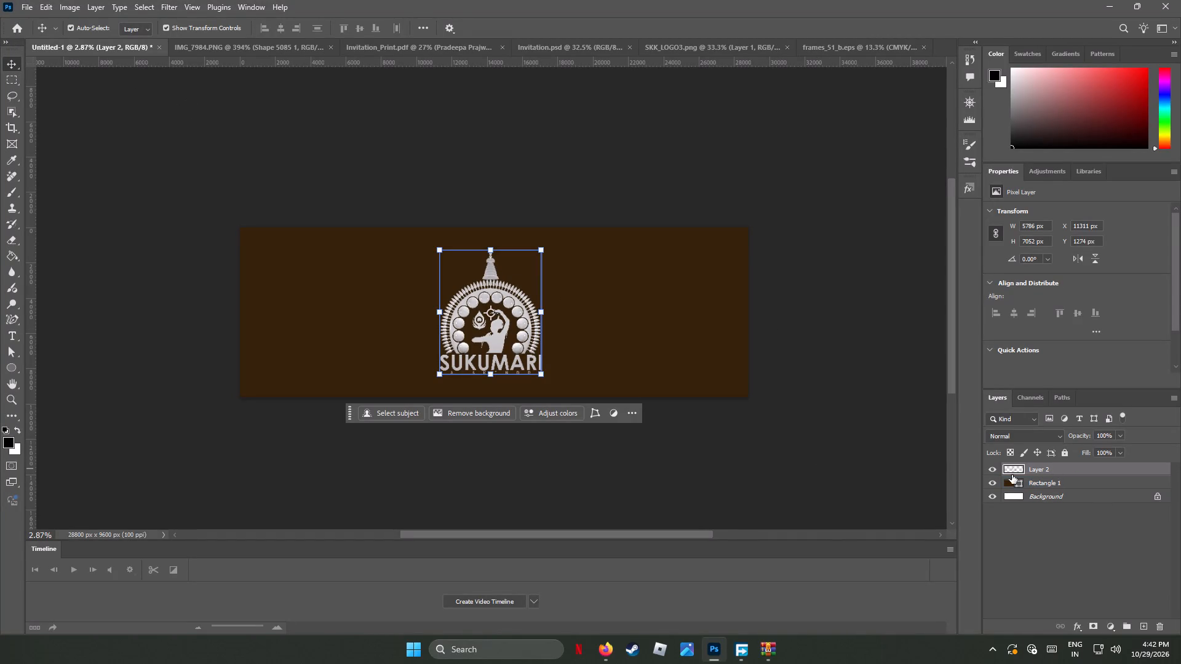
{"action": "left_click", "coordinate": [996, 469]}
{"action": "left_click", "coordinate": [996, 469]}
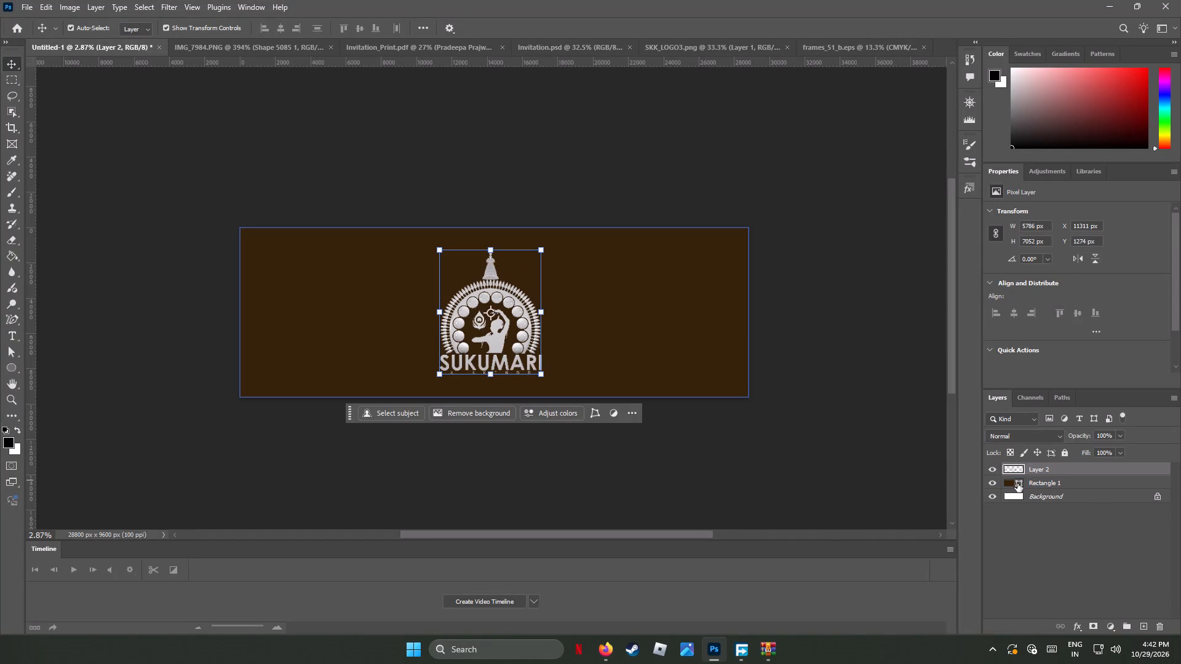
{"action": "left_click", "coordinate": [994, 484]}
{"action": "left_click", "coordinate": [994, 484]}
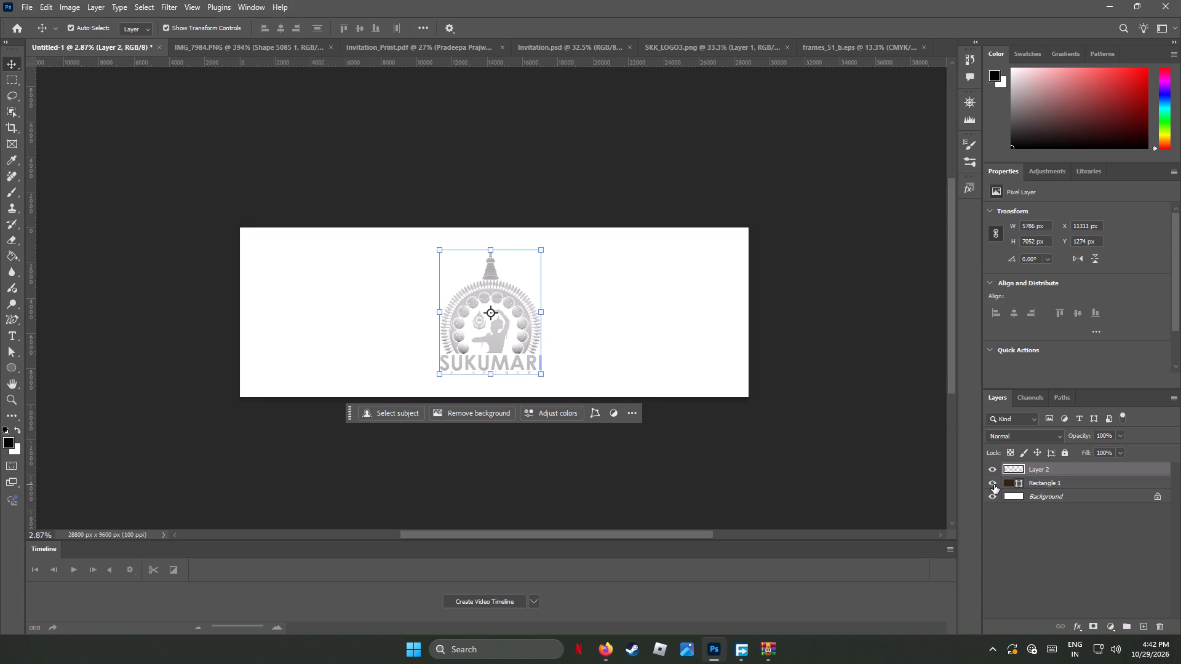
{"action": "left_click", "coordinate": [993, 497]}
{"action": "left_click", "coordinate": [993, 496]}
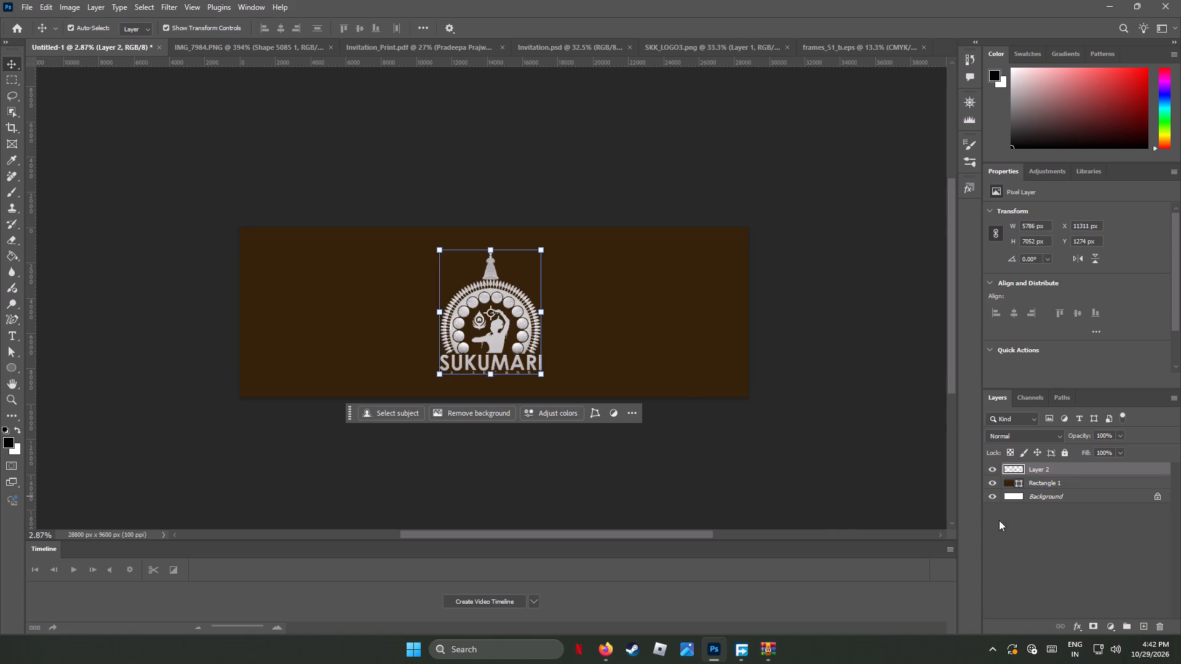
Copy the entire ornamental frame from frames_51_b.eps and paste it three times into the Untitled-1 banner.
{"action": "left_click", "coordinate": [840, 48]}
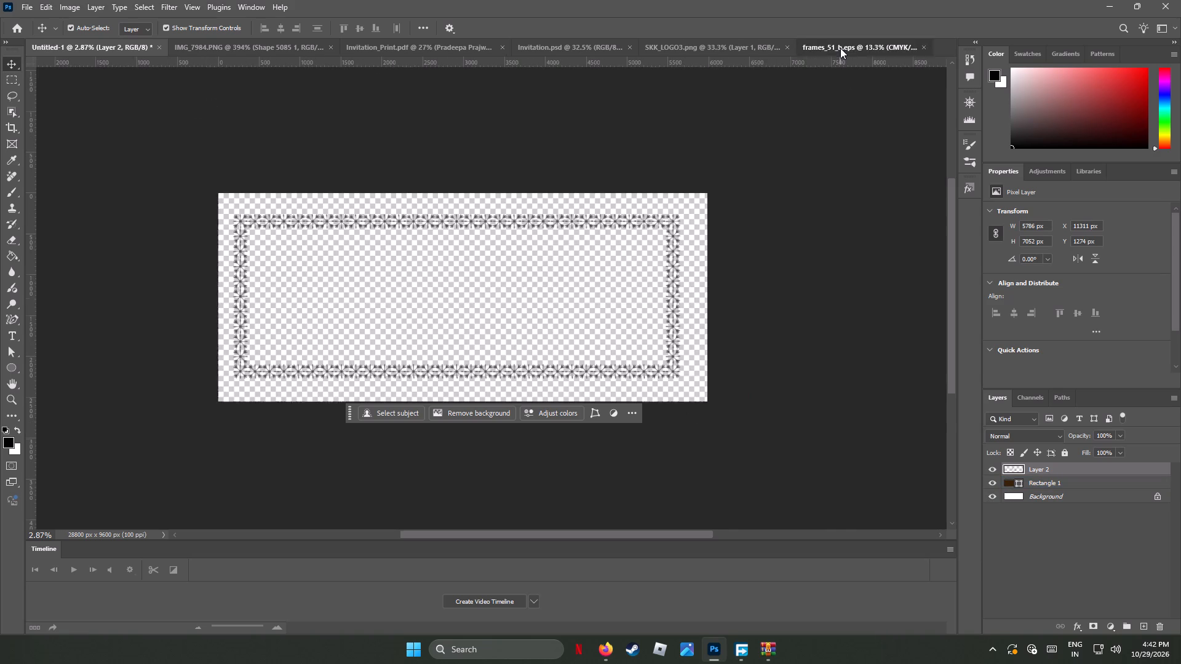
{"action": "left_click", "coordinate": [12, 63]}
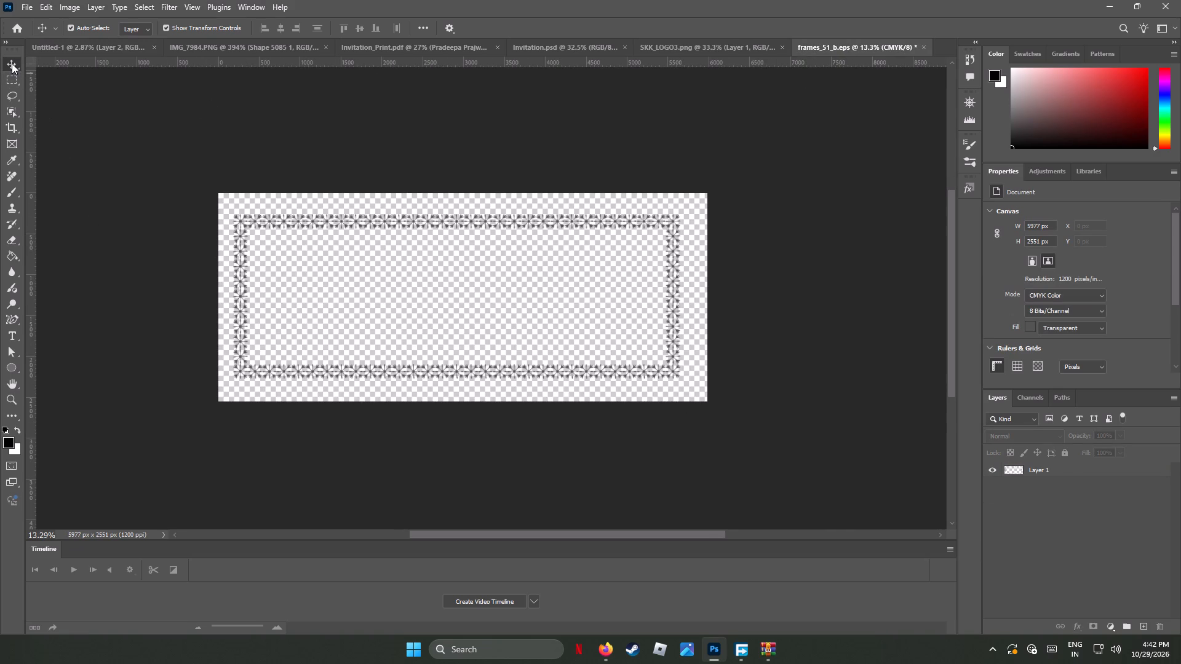
{"action": "key", "text": "ctrl+a"}
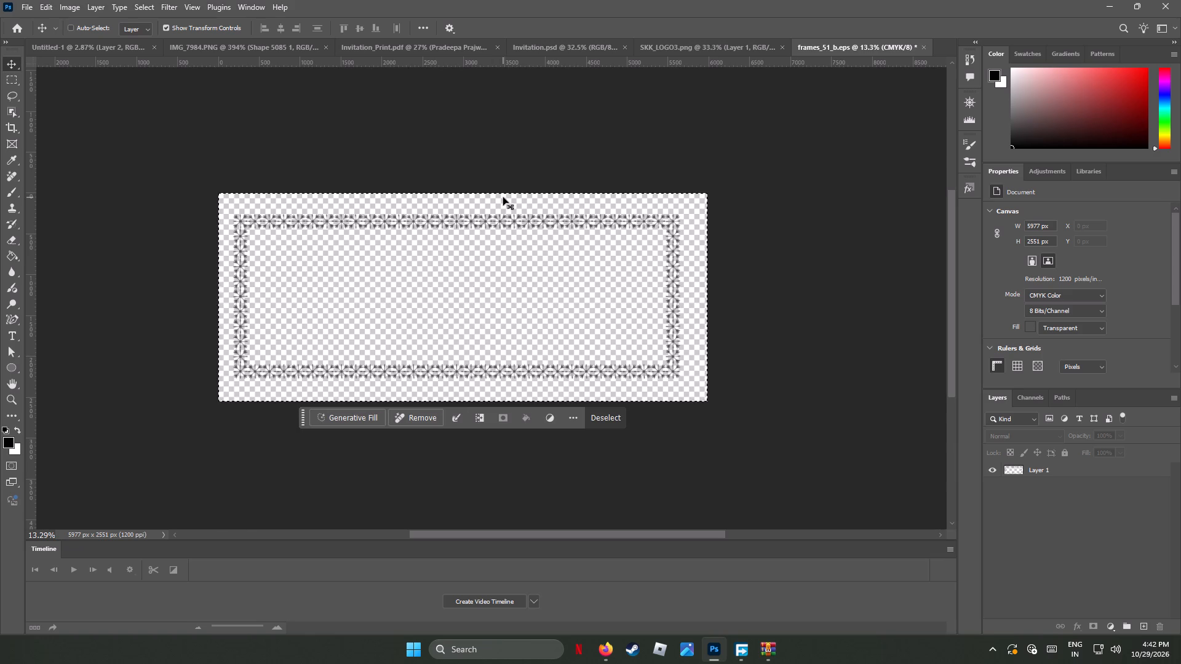
{"action": "key", "text": "ctrl+c"}
{"action": "key", "text": "ctrl+c"}
{"action": "left_click", "coordinate": [100, 43]}
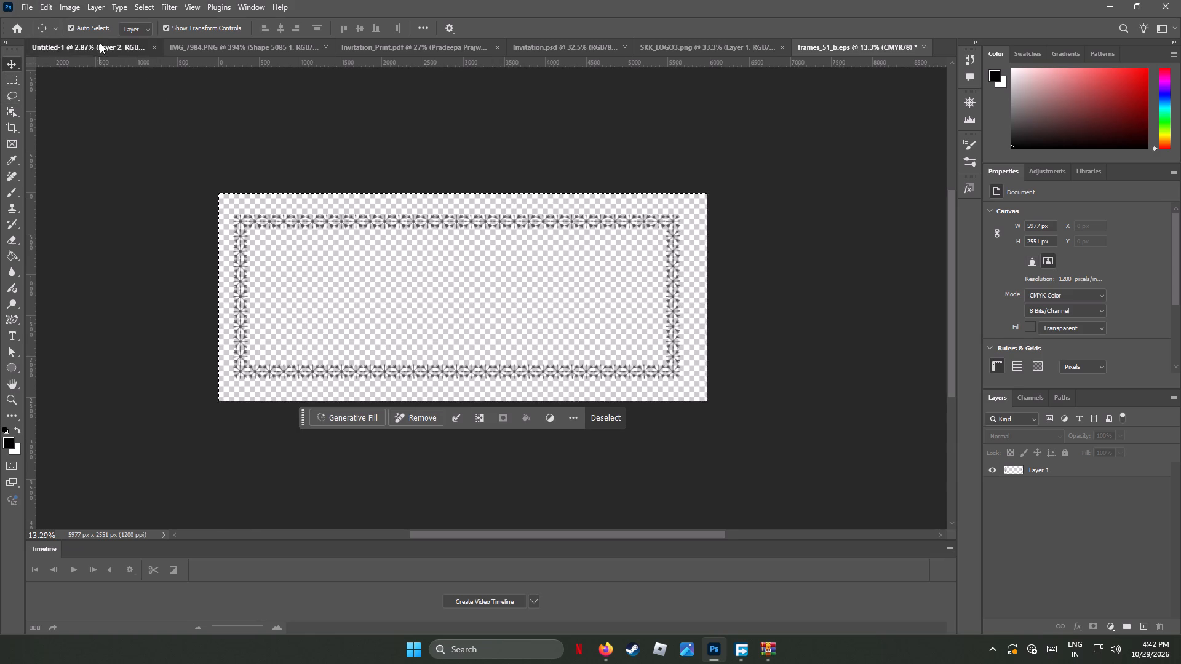
{"action": "key", "text": "ctrl+v"}
{"action": "key", "text": "ctrl+v"}
{"action": "key", "text": "ctrl+v"}
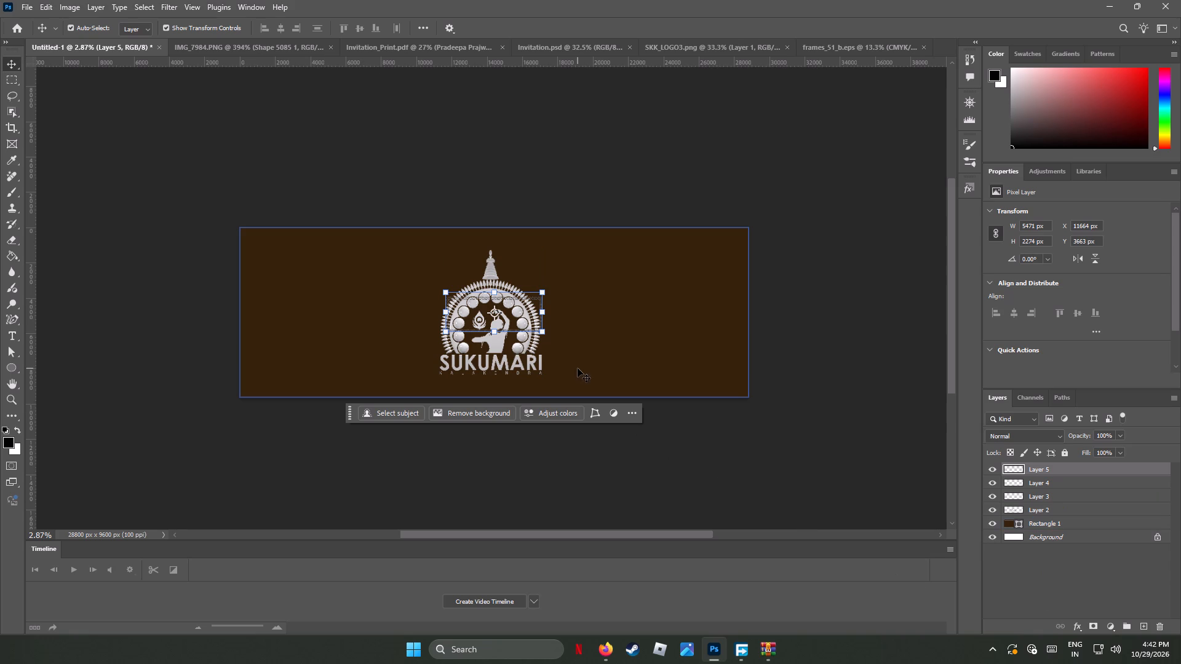
Enlarge the topmost pasted frame proportionally to about 453%, with its left side on the banner's left edge.
{"action": "left_click_drag", "start_coordinate": [543, 331], "coordinate": [698, 371]}
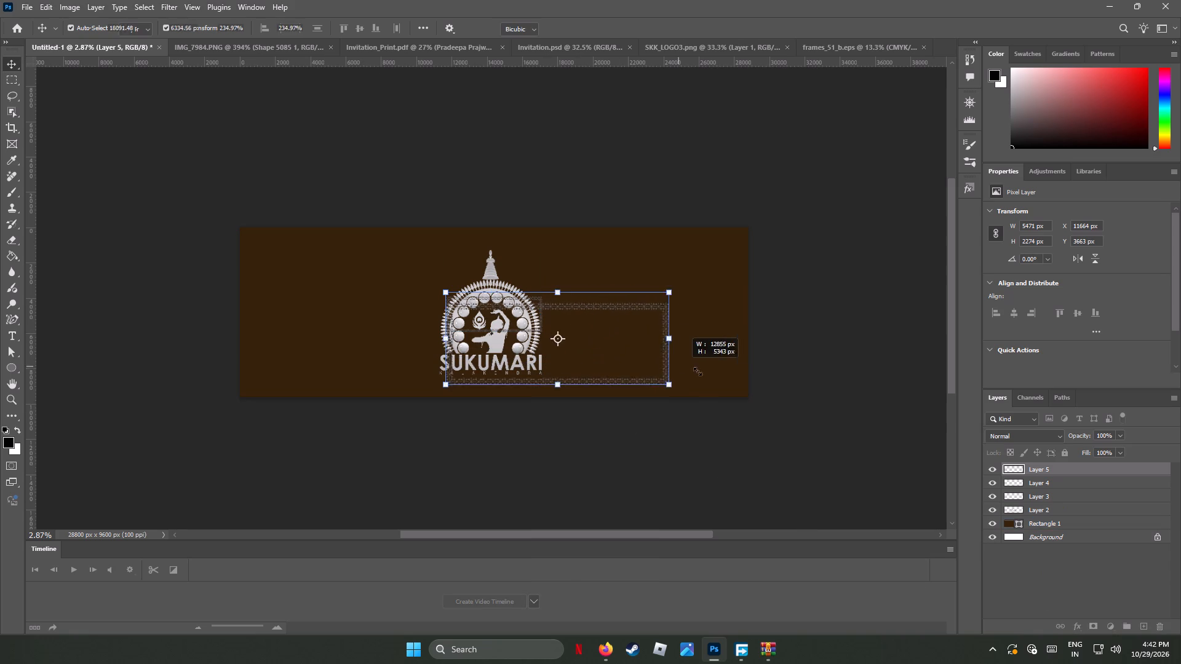
{"action": "left_click_drag", "start_coordinate": [698, 371], "coordinate": [707, 373]}
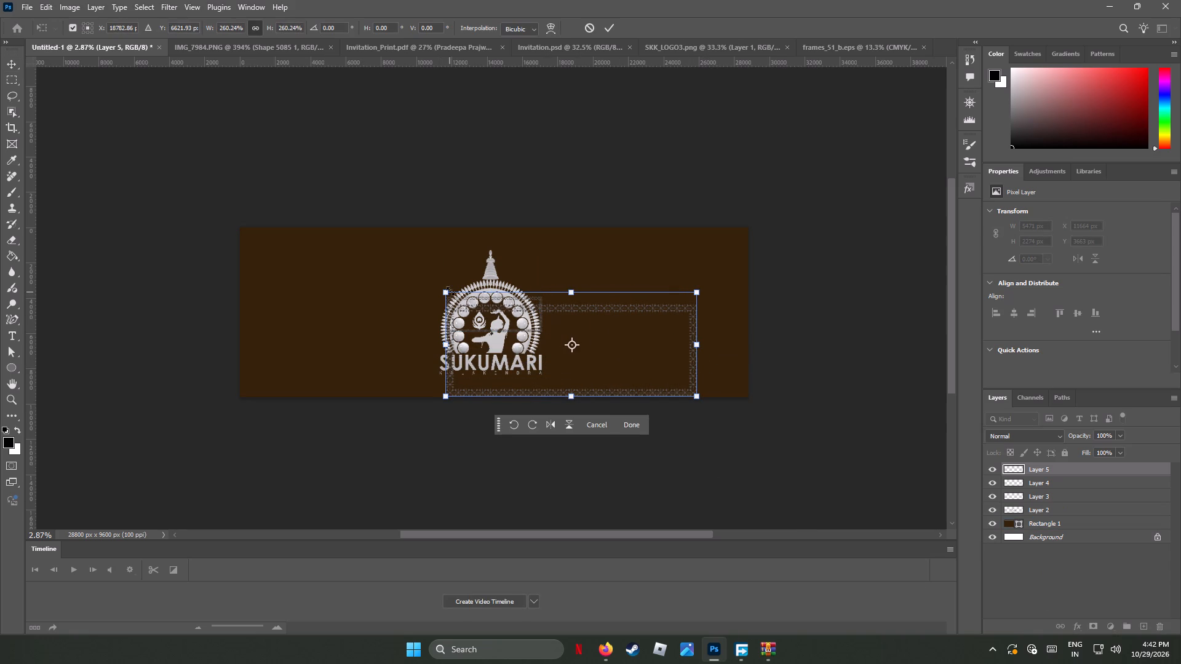
{"action": "left_click_drag", "start_coordinate": [447, 290], "coordinate": [201, 250]}
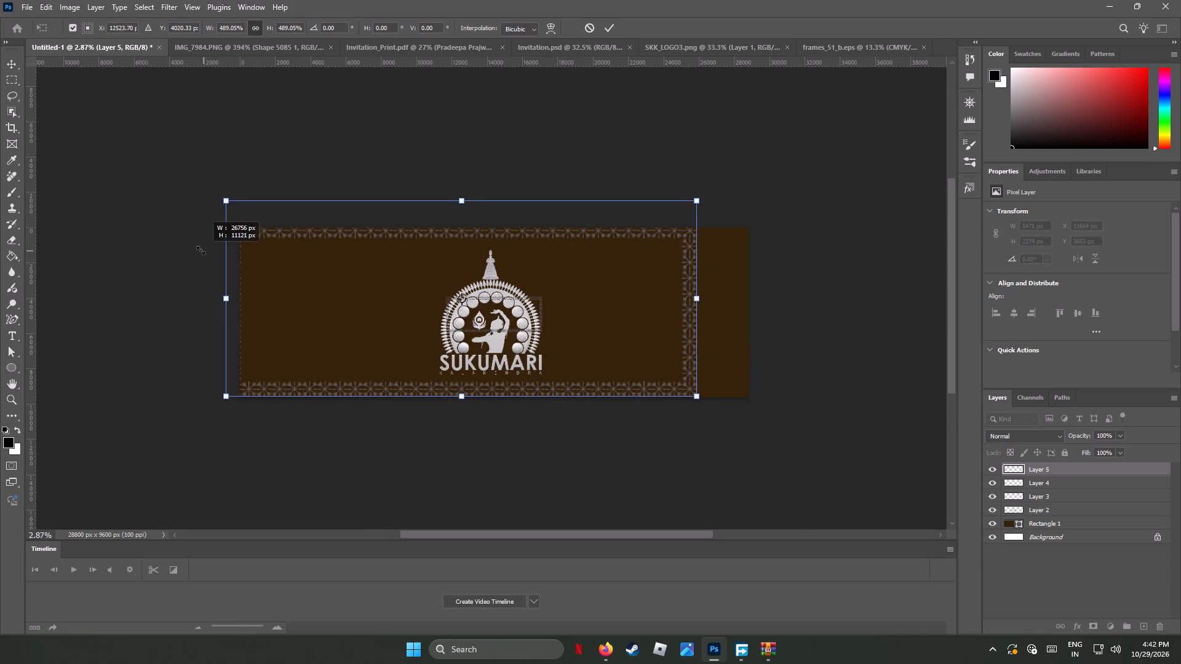
{"action": "left_click_drag", "start_coordinate": [201, 250], "coordinate": [220, 255]}
{"action": "left_click_drag", "start_coordinate": [697, 301], "coordinate": [697, 301]}
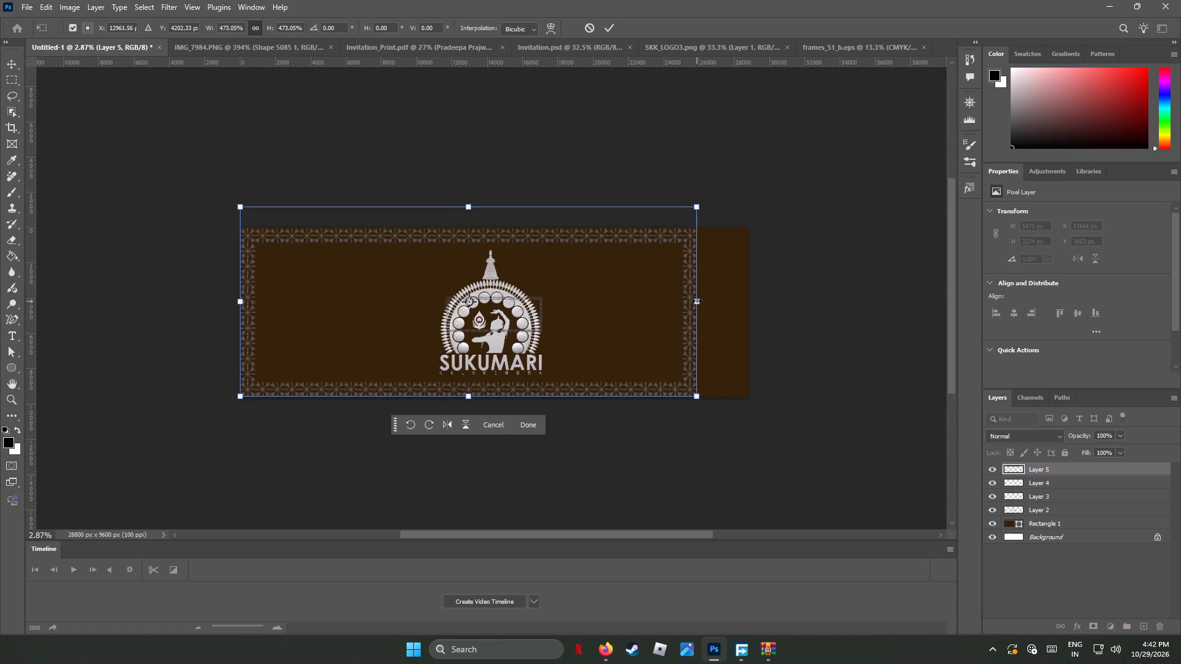
{"action": "left_click_drag", "start_coordinate": [697, 301], "coordinate": [694, 308]}
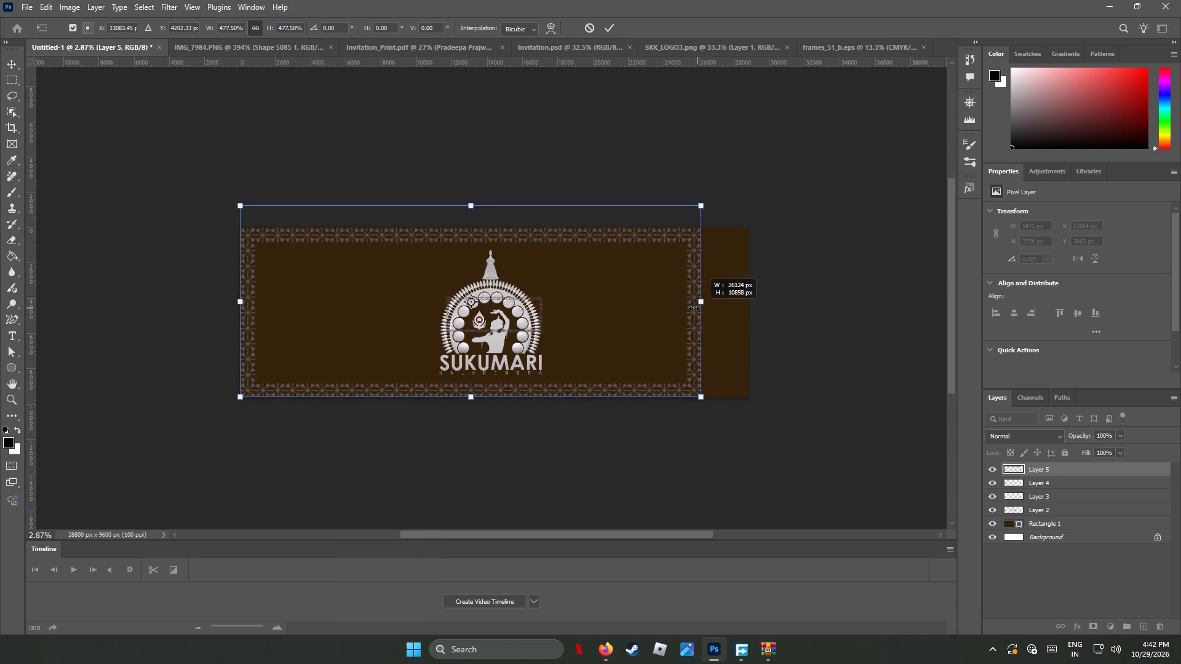
{"action": "left_click_drag", "start_coordinate": [694, 308], "coordinate": [678, 310]}
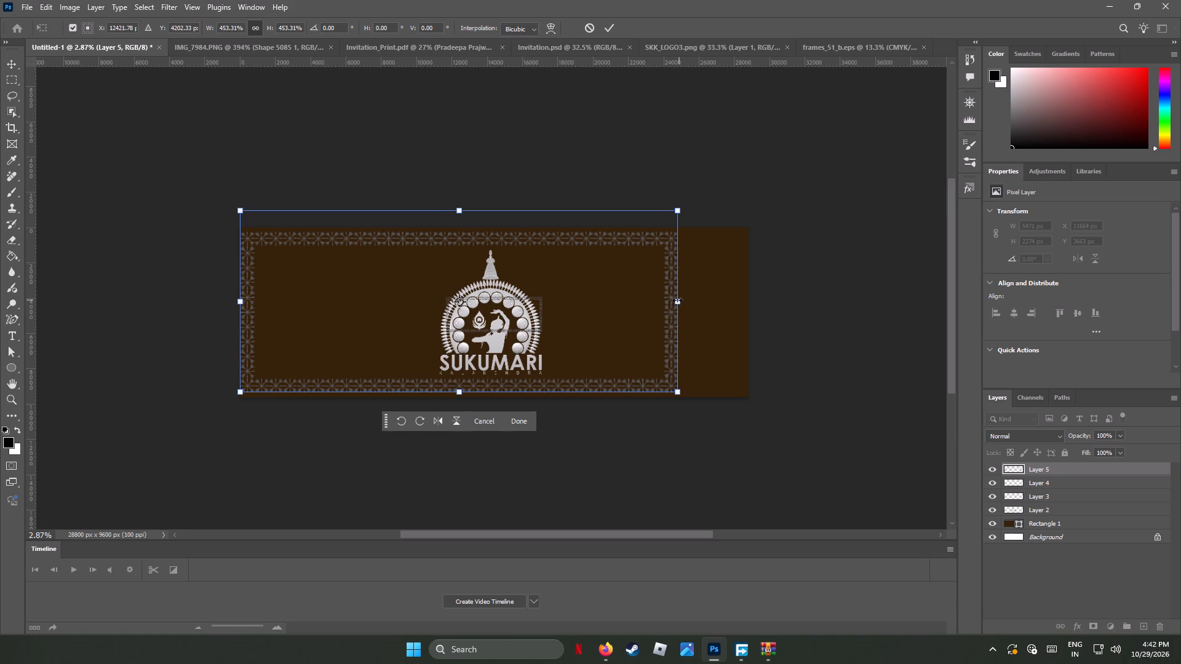
Stretch the frame non-proportionally to the banner's full width and bottom edge, about 28800 px wide and 10761 px high.
{"action": "left_click_drag", "start_coordinate": [677, 300], "coordinate": [752, 309], "text": "shift"}
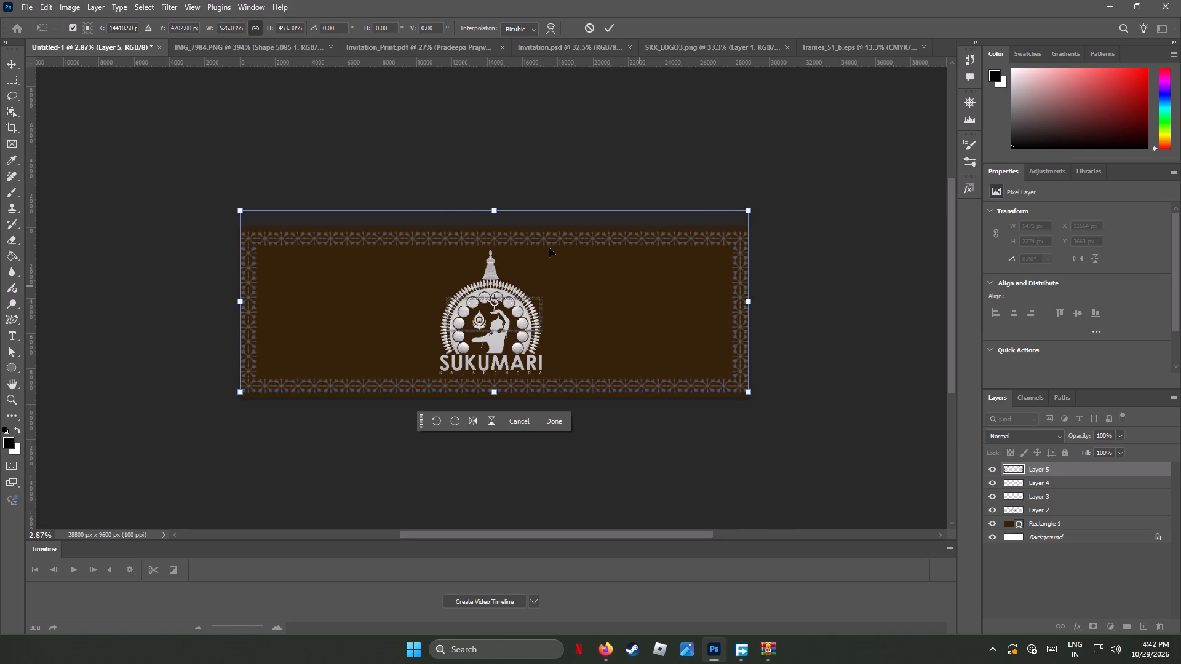
{"action": "left_click_drag", "start_coordinate": [498, 211], "coordinate": [499, 206], "text": "shift"}
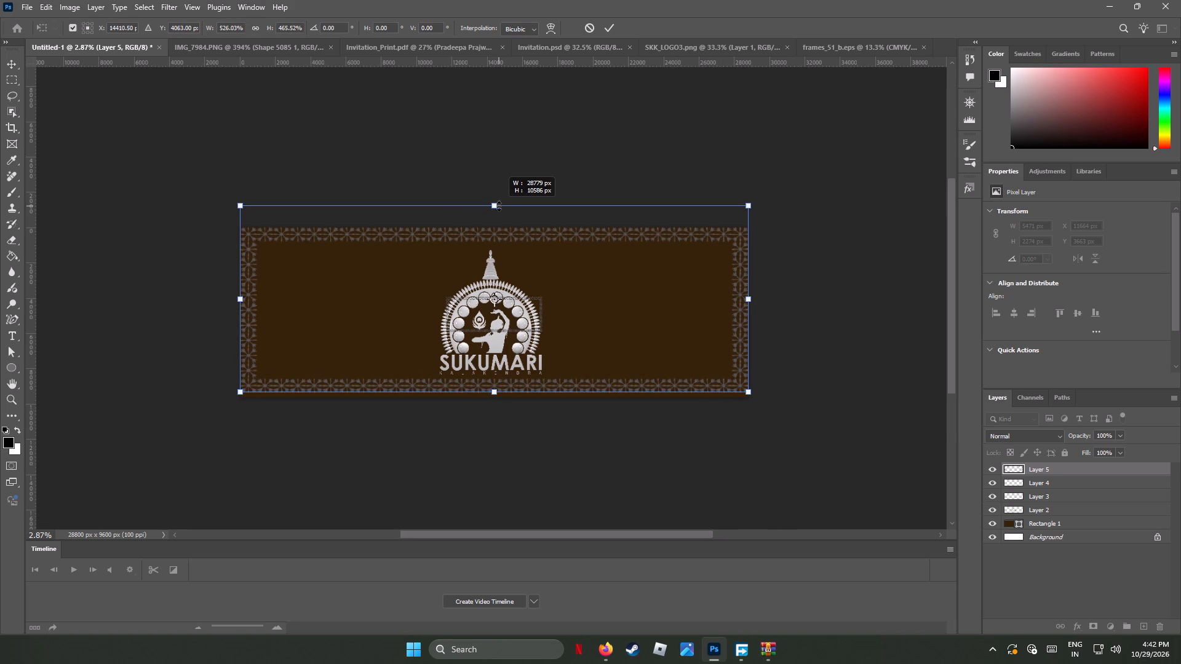
{"action": "left_click_drag", "start_coordinate": [499, 206], "coordinate": [507, 208], "text": "shift"}
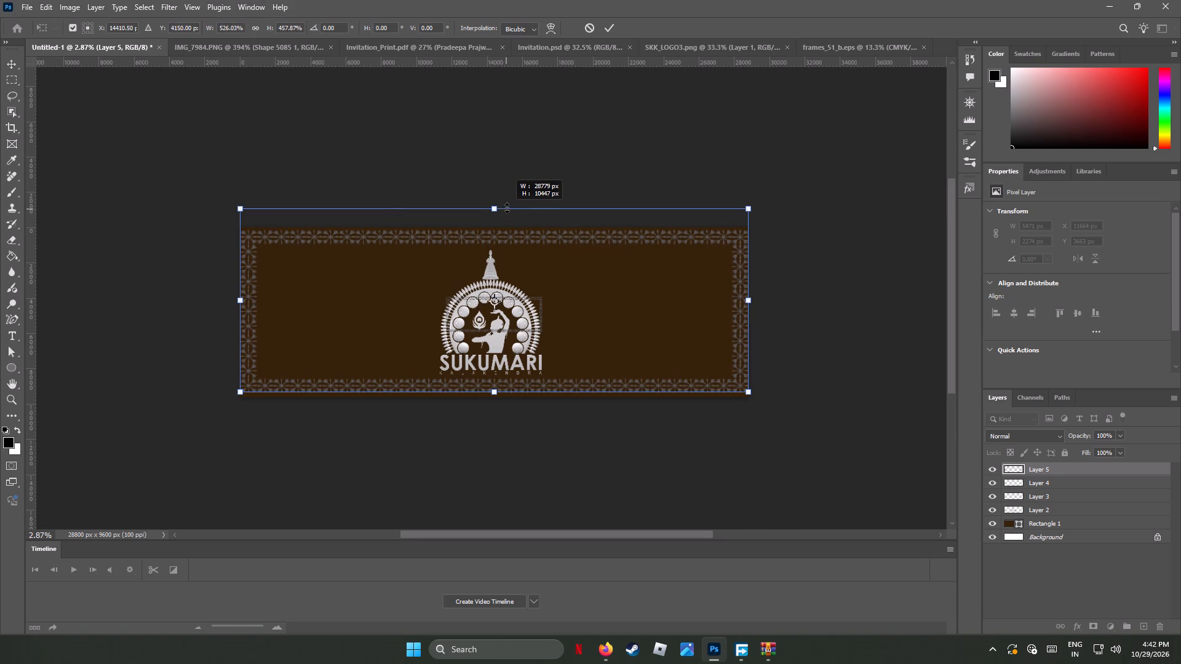
{"action": "left_click_drag", "start_coordinate": [507, 208], "coordinate": [507, 207], "text": "shift"}
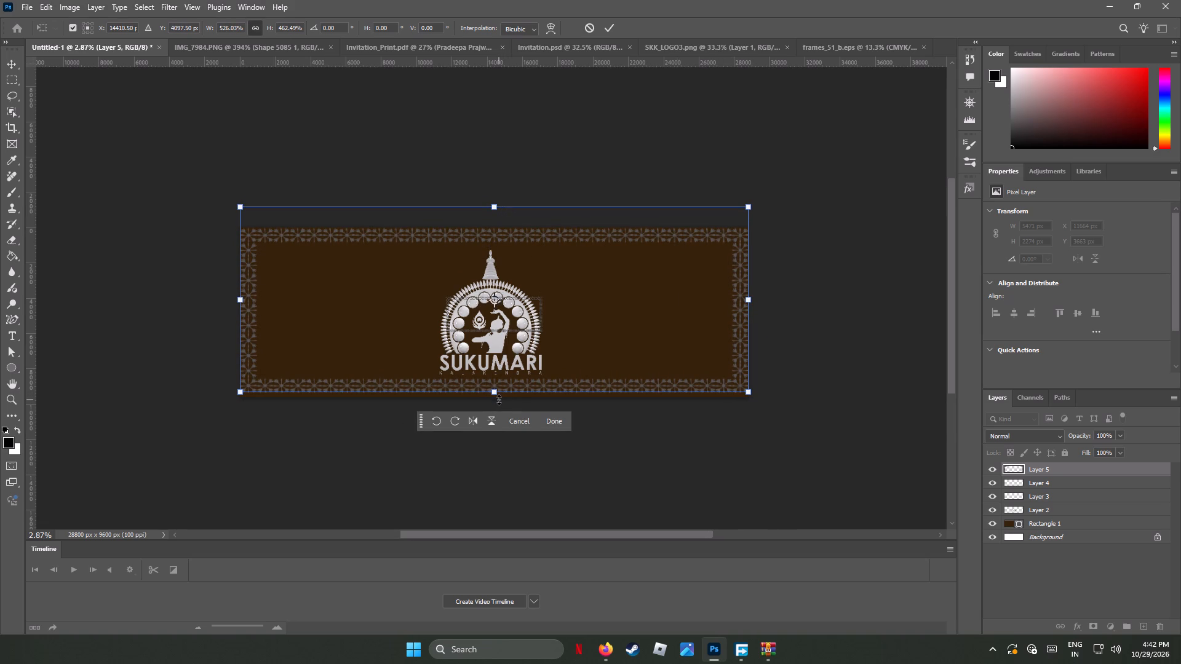
{"action": "left_click_drag", "start_coordinate": [496, 392], "coordinate": [495, 398], "text": "shift"}
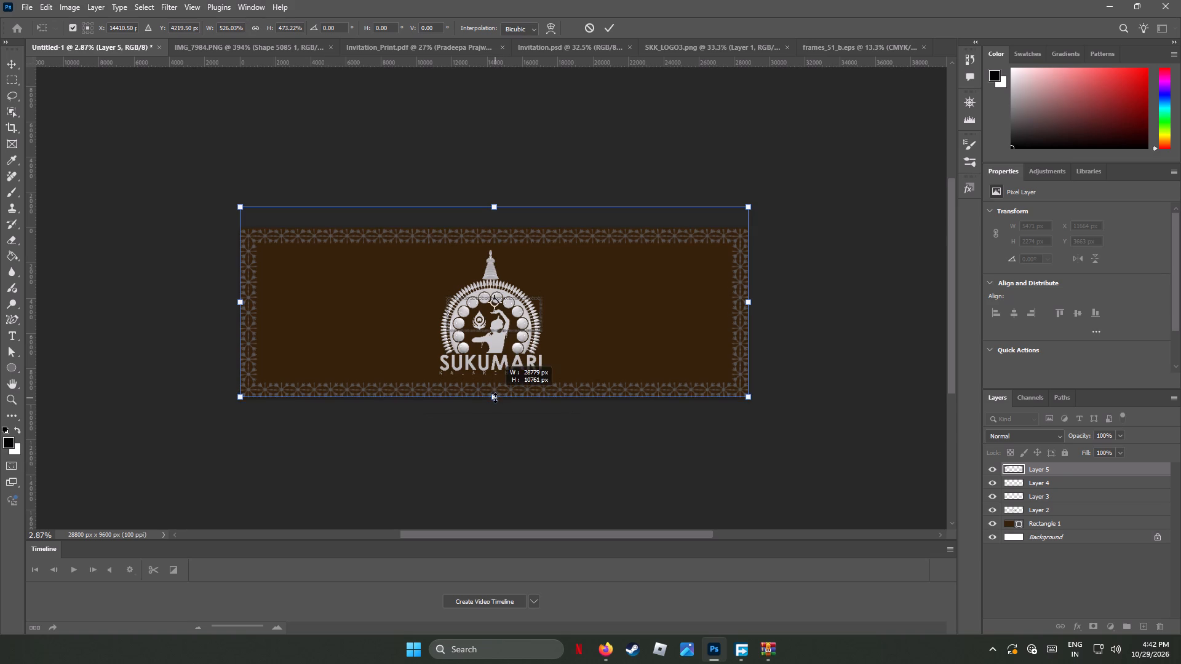
{"action": "left_click_drag", "start_coordinate": [495, 398], "coordinate": [494, 401], "text": "shift"}
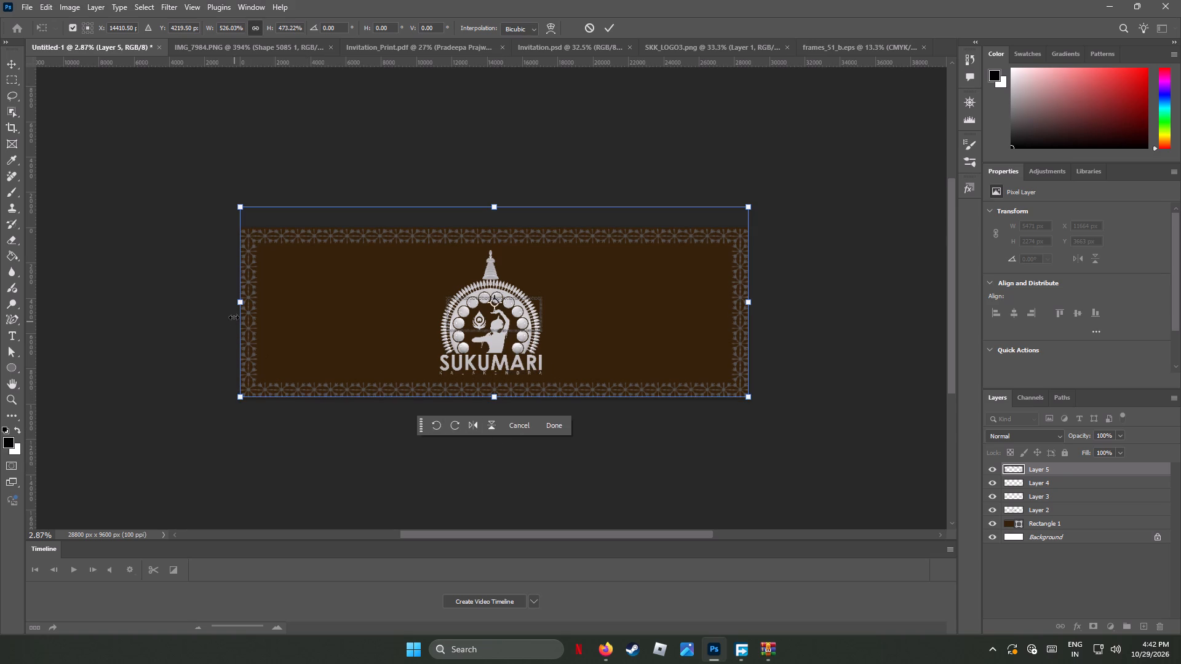
{"action": "left_click", "coordinate": [239, 301], "text": "shift"}
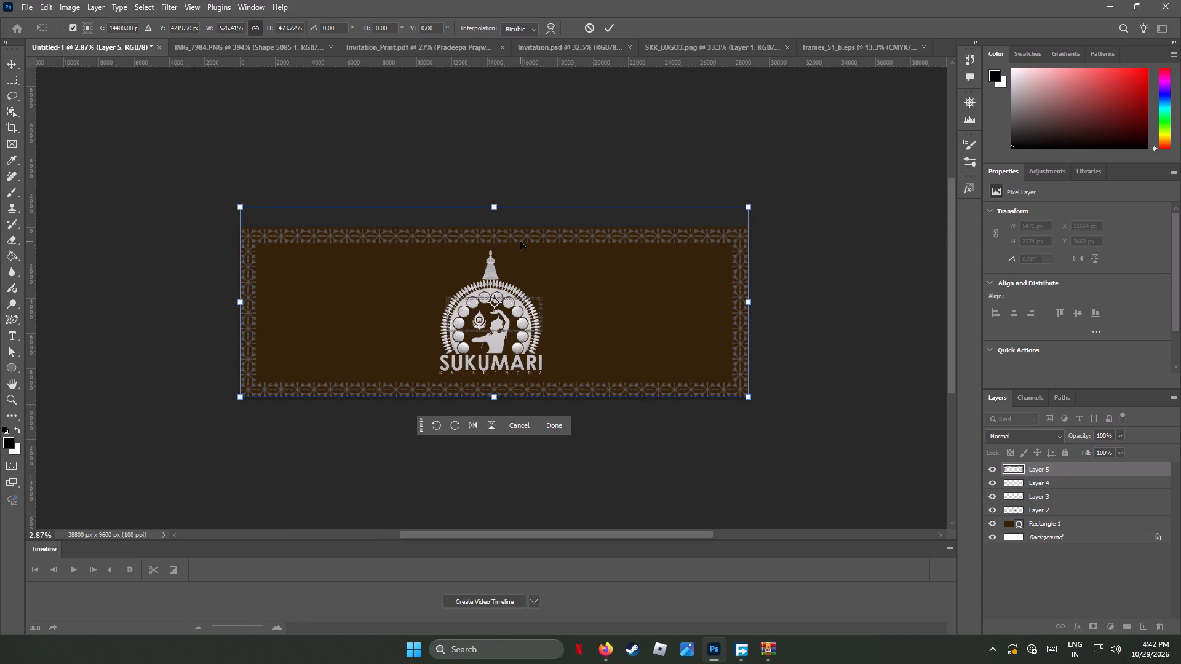
Fit the frame's top border to the banner's top edge, making it about 10829 px high, and apply the transform.
{"action": "scroll", "coordinate": [516, 235], "scroll_direction": "up", "scroll_amount": 4, "text": "alt"}
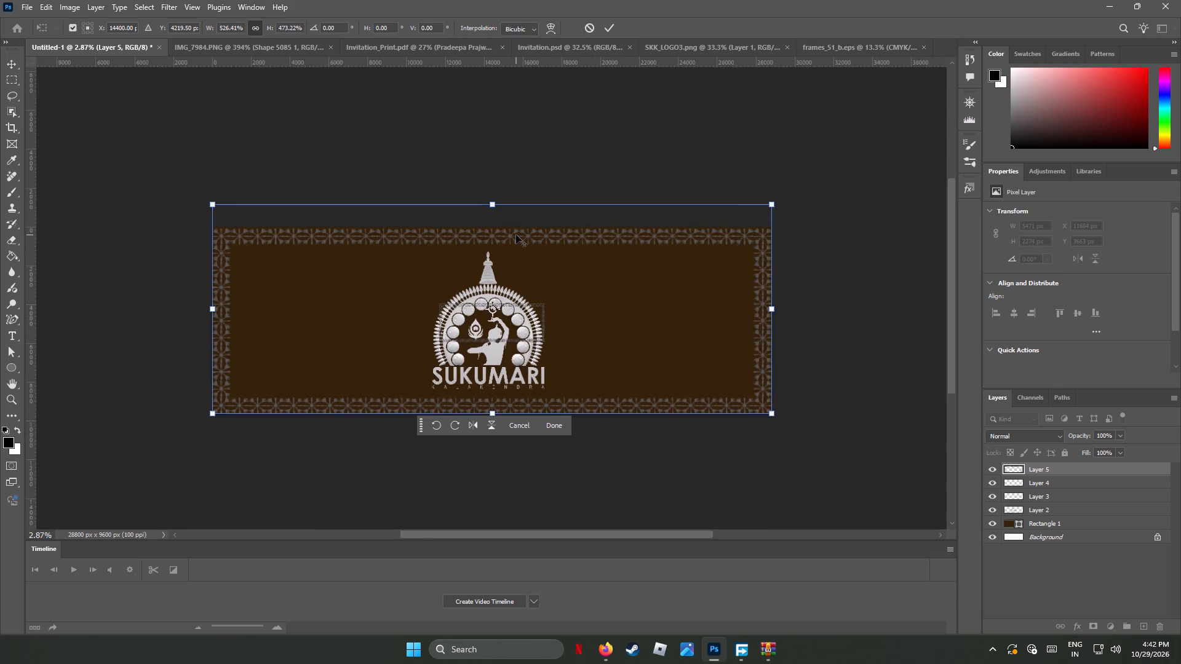
{"action": "scroll", "coordinate": [516, 235], "scroll_direction": "up", "scroll_amount": 5, "text": "alt"}
{"action": "scroll", "coordinate": [516, 235], "scroll_direction": "down", "scroll_amount": 2, "text": "alt"}
{"action": "scroll", "coordinate": [516, 235], "scroll_direction": "up", "scroll_amount": 3, "text": "alt"}
{"action": "scroll", "coordinate": [516, 235], "scroll_direction": "down", "scroll_amount": 1, "text": "alt"}
{"action": "scroll", "coordinate": [516, 235], "scroll_direction": "up", "scroll_amount": 4, "text": "alt"}
{"action": "scroll", "coordinate": [516, 235], "scroll_direction": "down", "scroll_amount": 1, "text": "alt"}
{"action": "scroll", "coordinate": [516, 235], "scroll_direction": "up", "scroll_amount": 3, "text": "alt"}
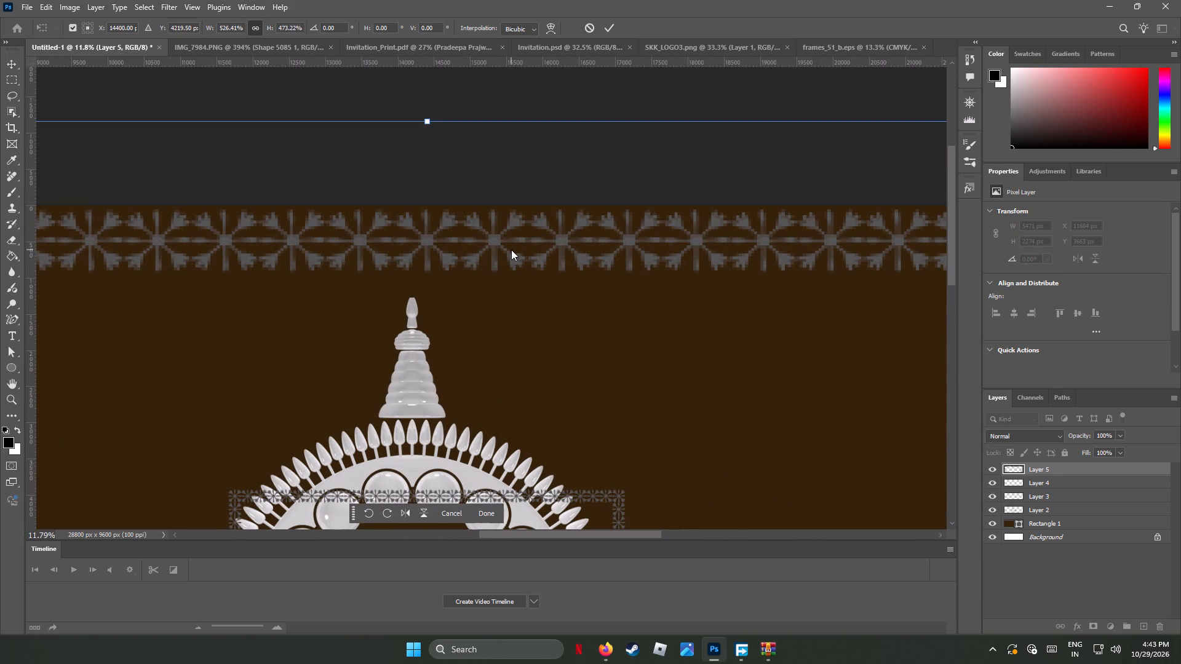
{"action": "left_click", "coordinate": [426, 120], "text": "shift"}
{"action": "left_click_drag", "start_coordinate": [426, 120], "coordinate": [425, 146], "text": "shift"}
{"action": "left_click_drag", "start_coordinate": [426, 122], "coordinate": [426, 130], "text": "shift"}
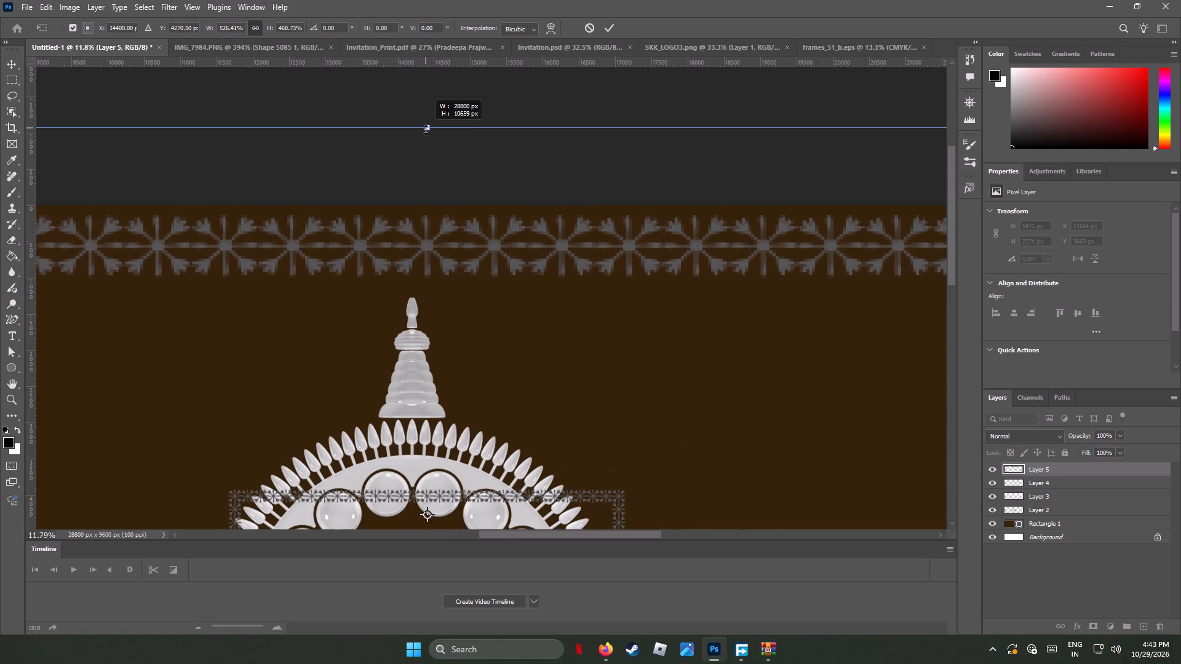
{"action": "left_click_drag", "start_coordinate": [426, 130], "coordinate": [438, 110], "text": "shift"}
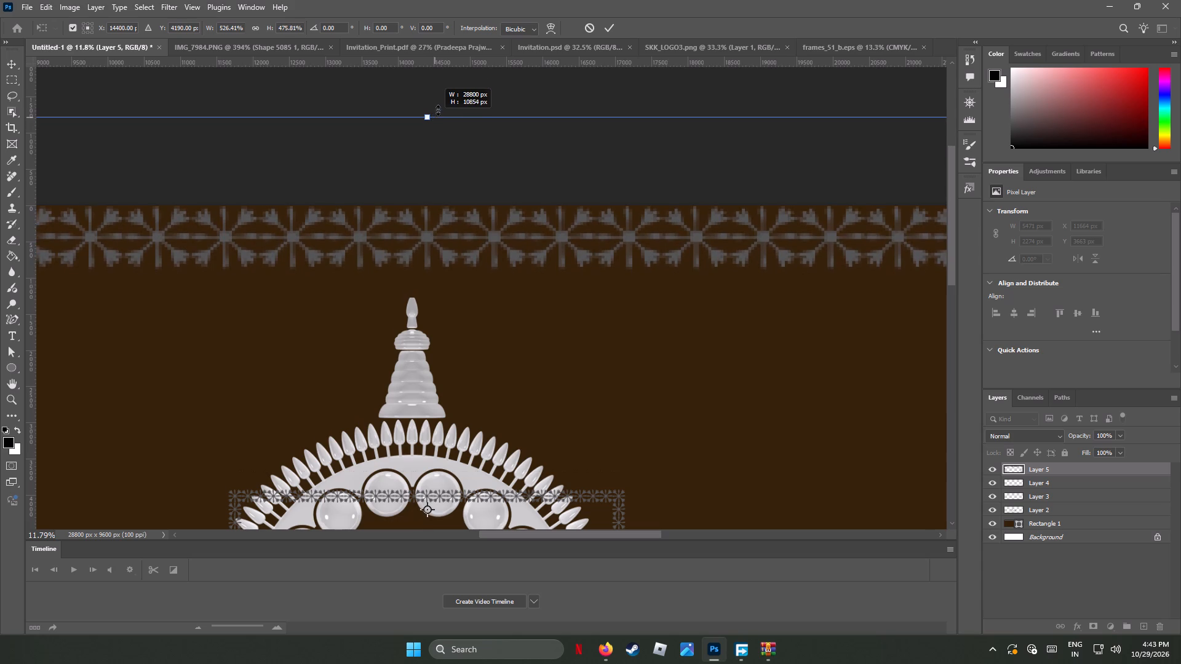
{"action": "left_click_drag", "start_coordinate": [438, 110], "coordinate": [442, 117], "text": "shift"}
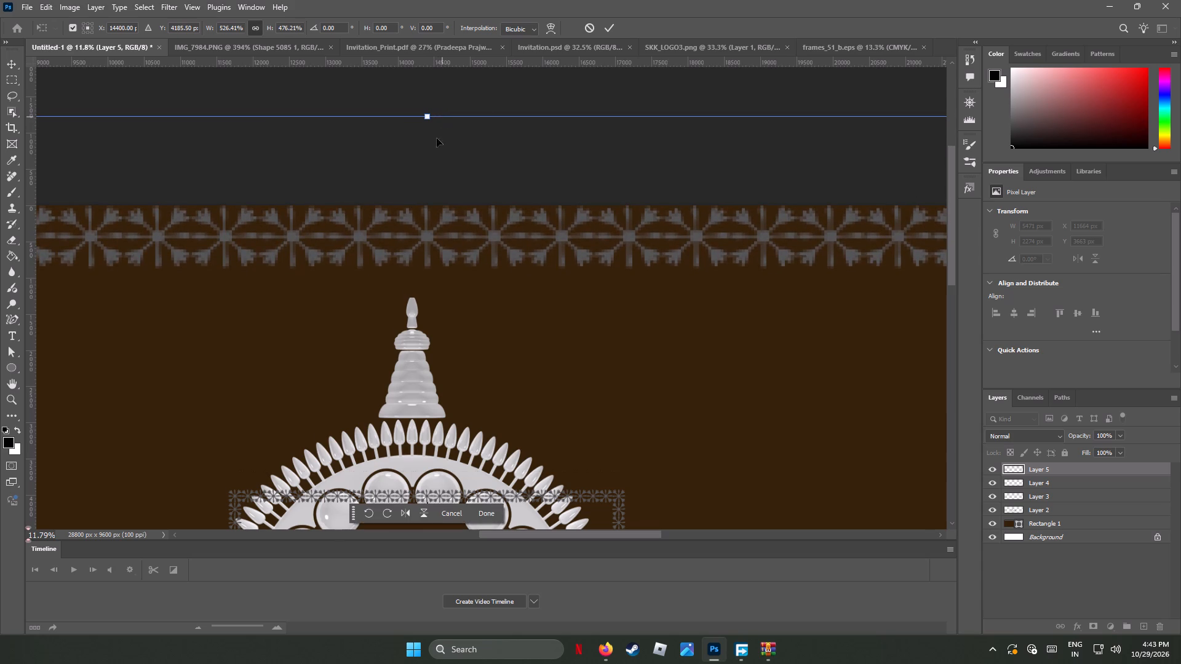
{"action": "scroll", "coordinate": [421, 271], "scroll_direction": "down", "scroll_amount": 3, "text": "alt"}
{"action": "scroll", "coordinate": [421, 271], "scroll_direction": "up", "scroll_amount": 1, "text": "alt"}
{"action": "scroll", "coordinate": [421, 271], "scroll_direction": "down", "scroll_amount": 1, "text": "alt"}
{"action": "scroll", "coordinate": [421, 271], "scroll_direction": "up", "scroll_amount": 1, "text": "alt"}
{"action": "scroll", "coordinate": [421, 271], "scroll_direction": "down", "scroll_amount": 6, "text": "alt"}
{"action": "scroll", "coordinate": [422, 271], "scroll_direction": "up", "scroll_amount": 3, "text": "alt"}
{"action": "scroll", "coordinate": [422, 271], "scroll_direction": "down", "scroll_amount": 2, "text": "alt"}
{"action": "scroll", "coordinate": [422, 271], "scroll_direction": "up", "scroll_amount": 4, "text": "alt"}
{"action": "scroll", "coordinate": [422, 271], "scroll_direction": "down", "scroll_amount": 2, "text": "alt"}
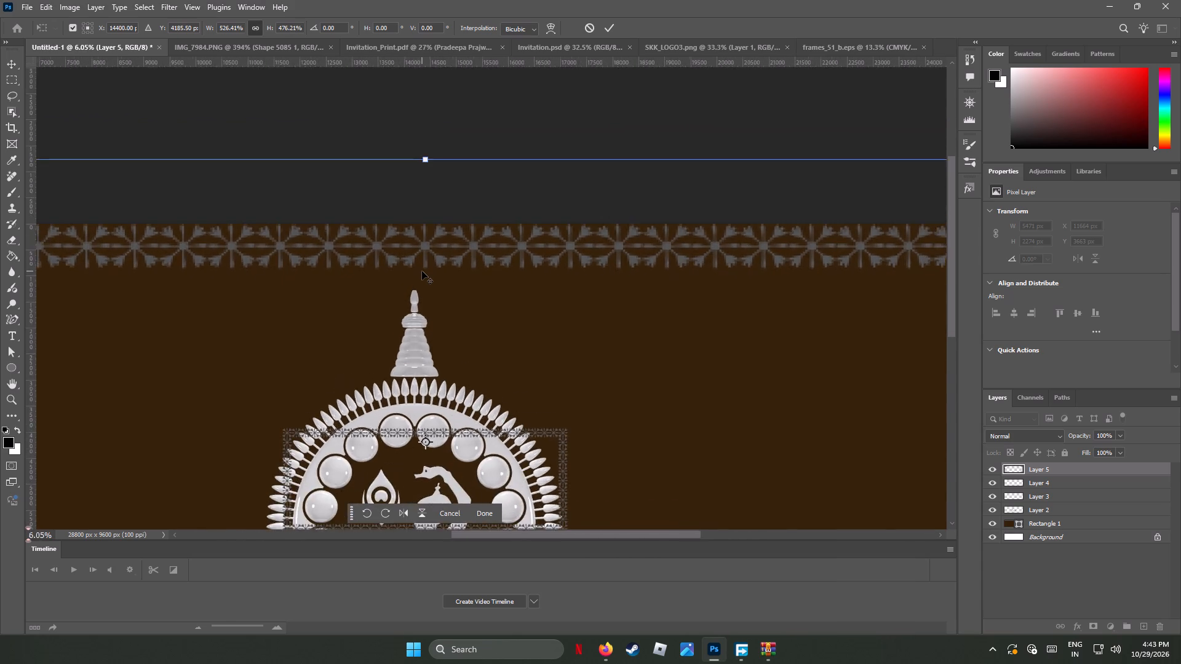
{"action": "scroll", "coordinate": [422, 271], "scroll_direction": "down", "scroll_amount": 4, "text": "alt"}
{"action": "scroll", "coordinate": [422, 271], "scroll_direction": "up", "scroll_amount": 4, "text": "alt"}
{"action": "scroll", "coordinate": [422, 271], "scroll_direction": "down", "scroll_amount": 10, "text": "alt"}
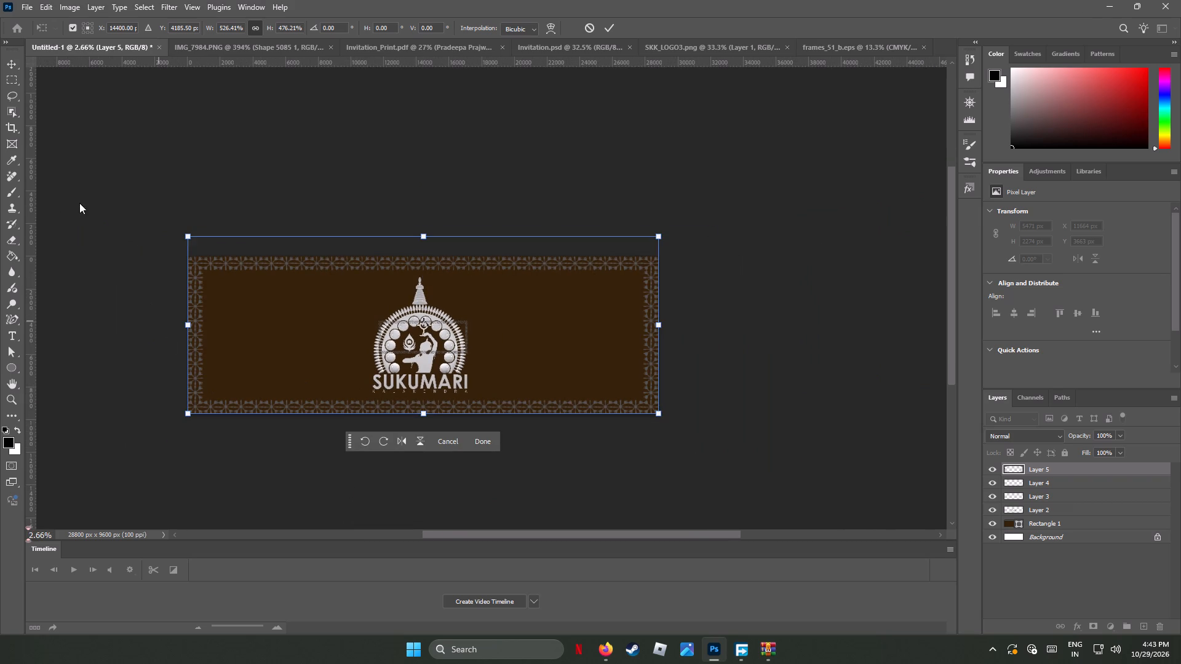
{"action": "left_click", "coordinate": [10, 64]}
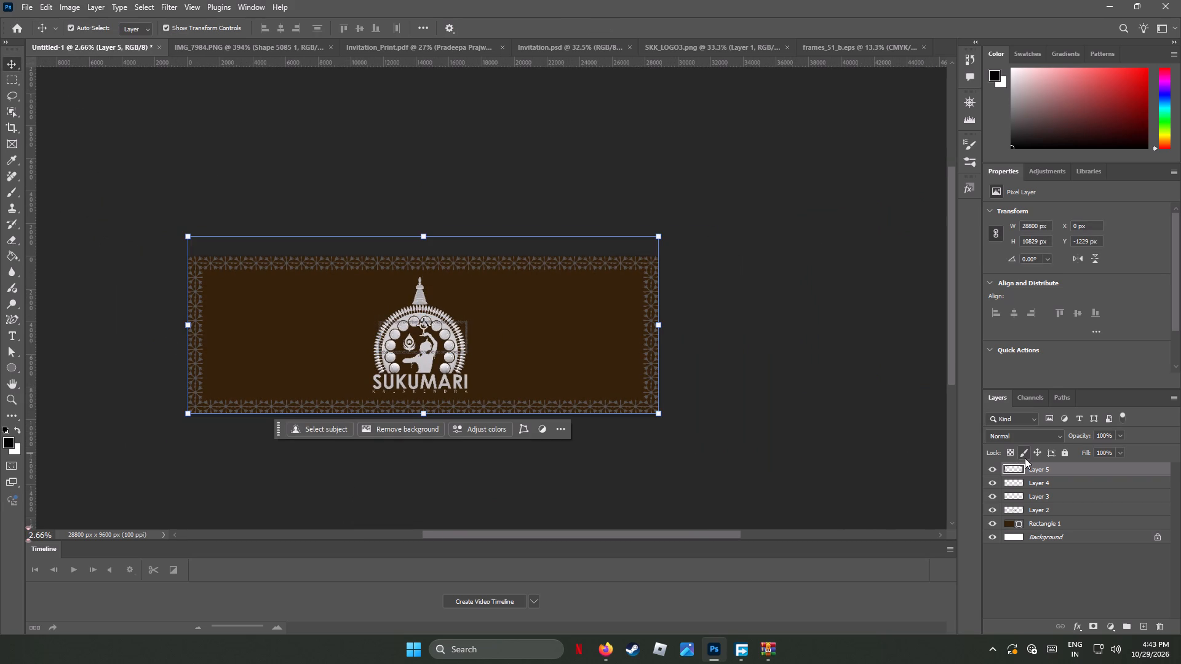
Add a Gradient Overlay to the Layer 5 frame and show the Adoralyna Metal Gradients presets in its gradient editor.
{"action": "right_click", "coordinate": [1060, 467]}
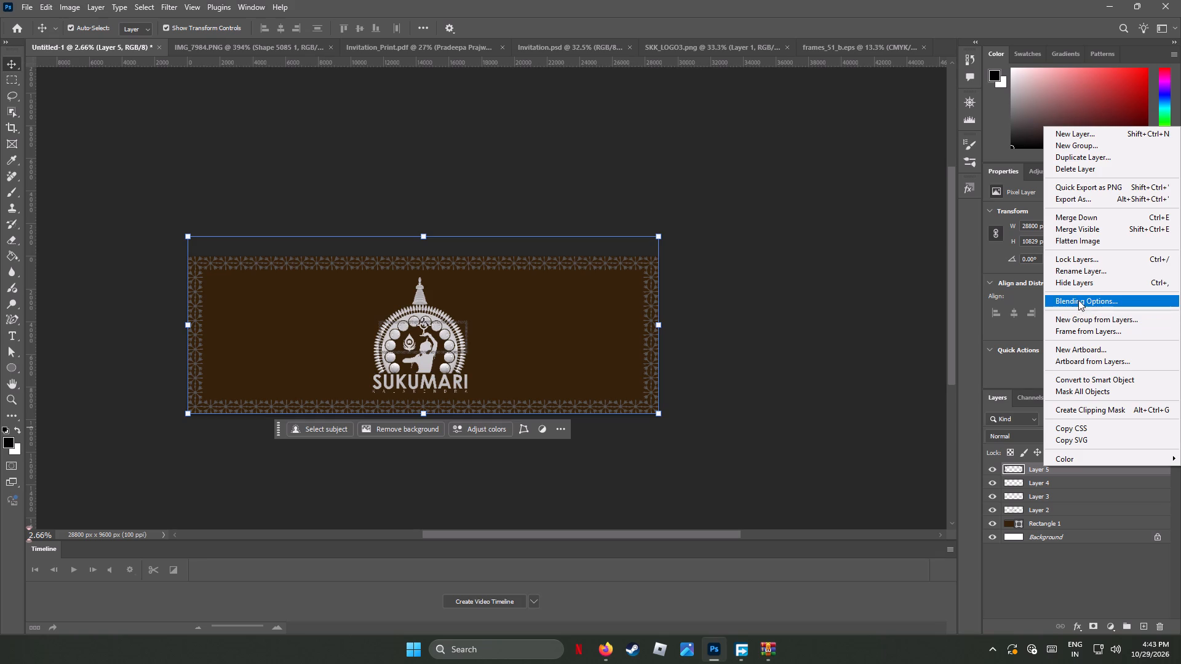
{"action": "left_click", "coordinate": [1078, 300]}
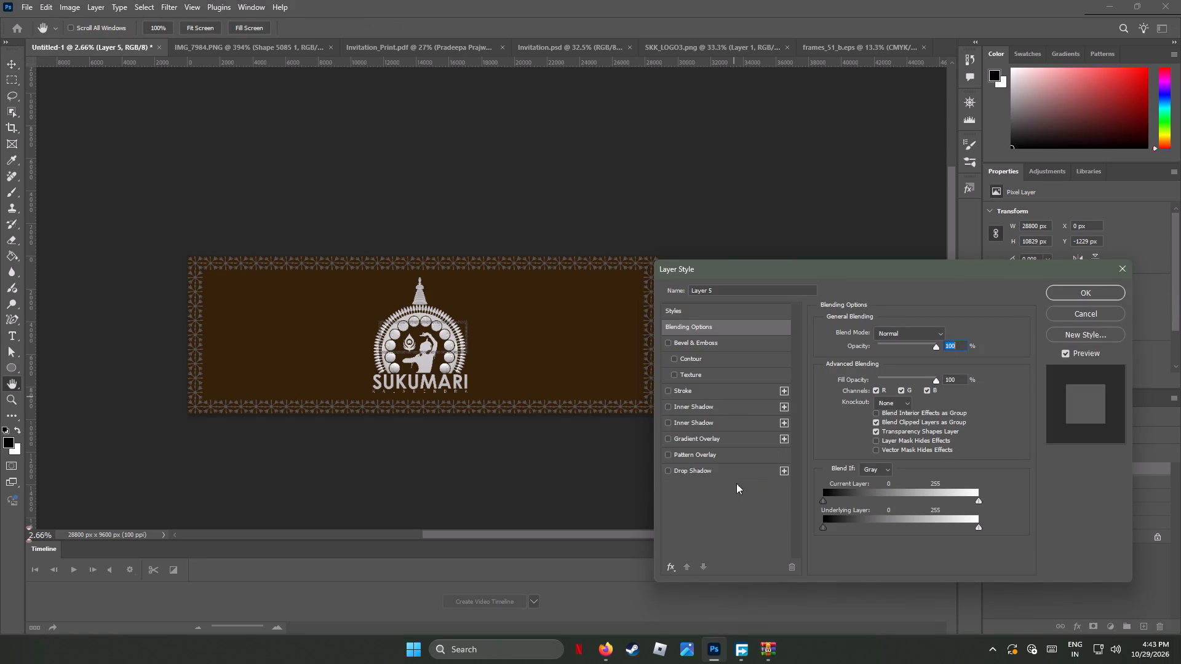
{"action": "left_click", "coordinate": [667, 436]}
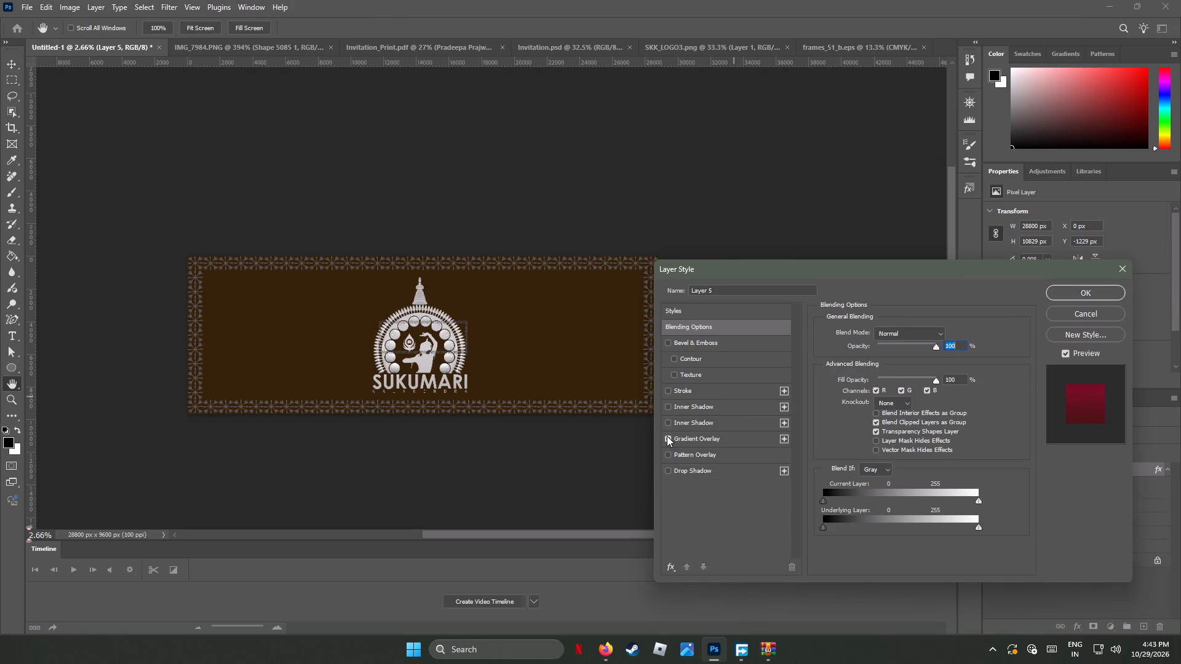
{"action": "left_click", "coordinate": [685, 438]}
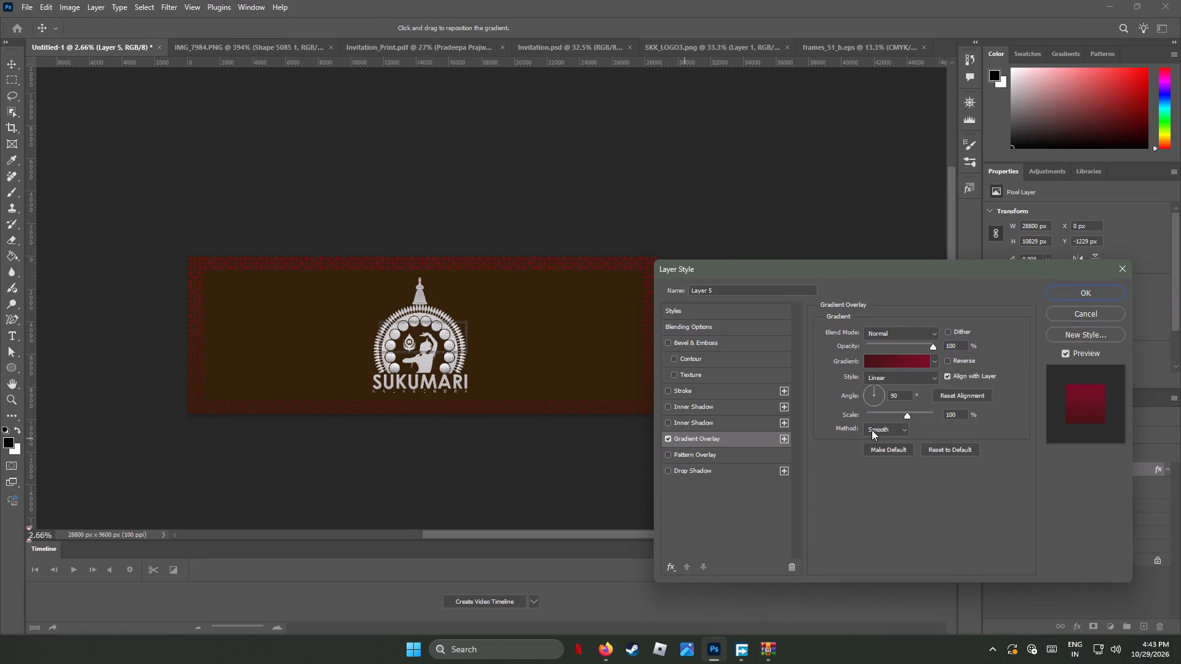
{"action": "left_click", "coordinate": [897, 358]}
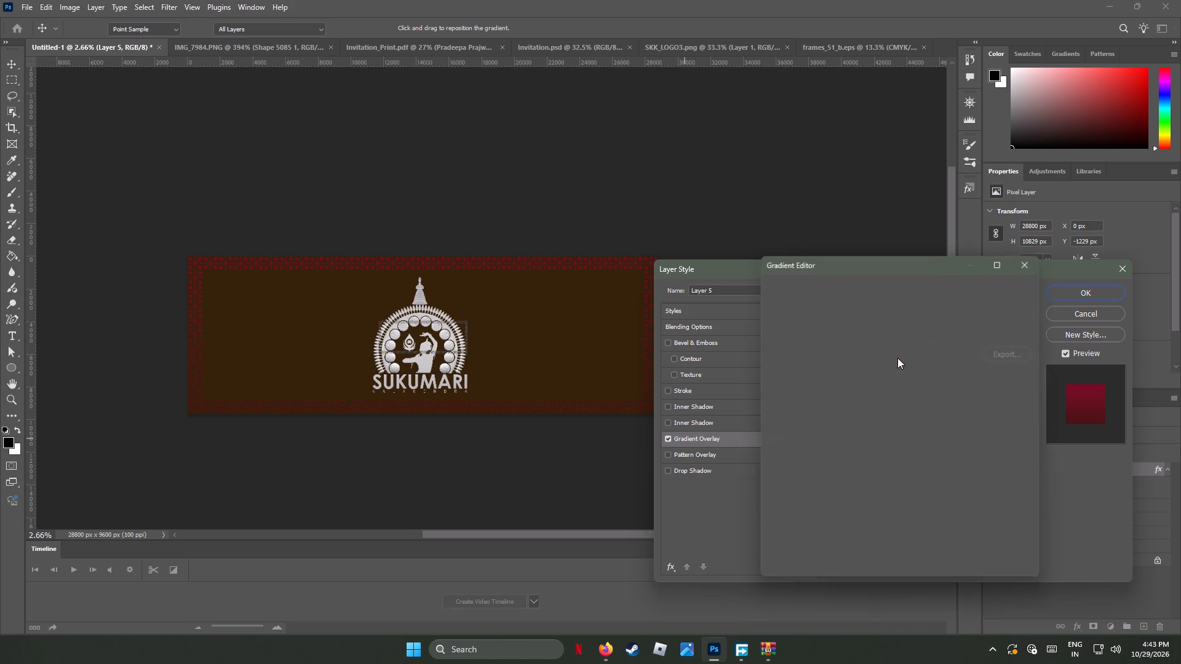
{"action": "left_click_drag", "start_coordinate": [969, 317], "coordinate": [980, 379]}
{"action": "left_click", "coordinate": [779, 352]}
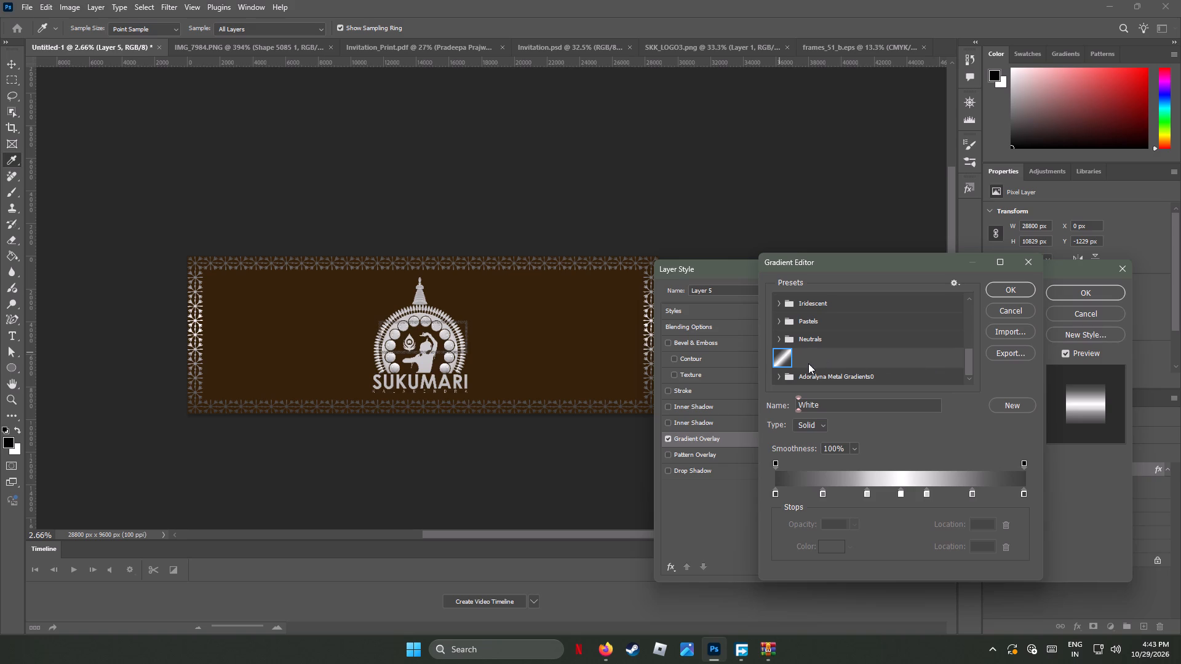
{"action": "left_click", "coordinate": [779, 377]}
{"action": "left_click_drag", "start_coordinate": [969, 344], "coordinate": [968, 350]}
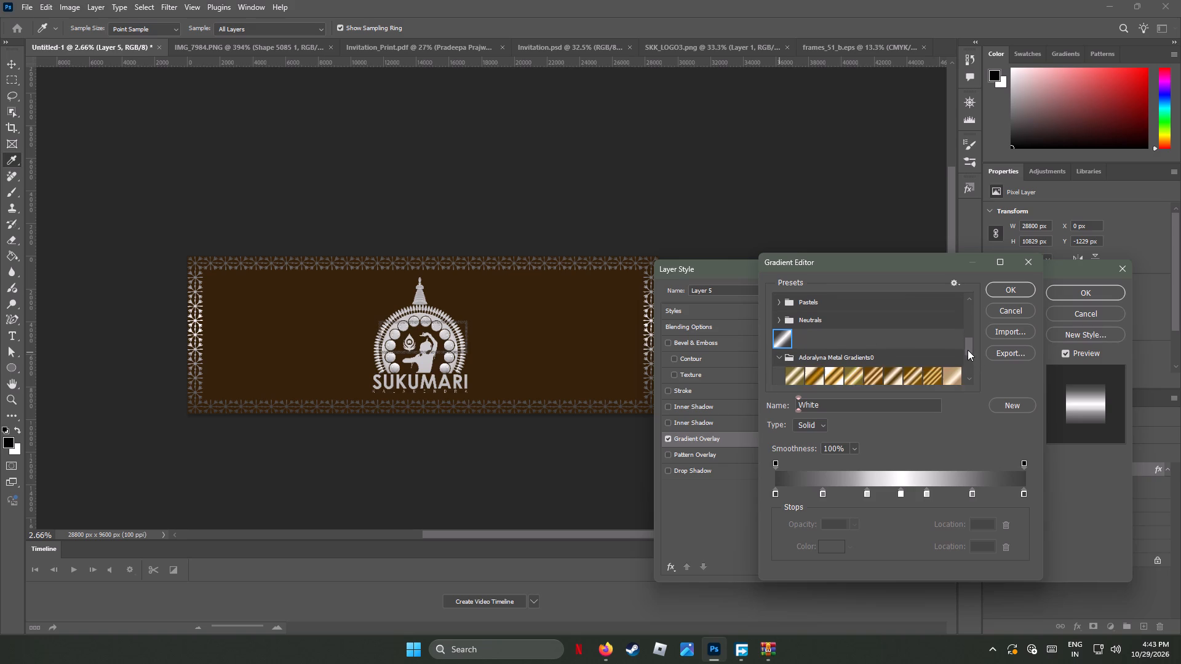
{"action": "left_click_drag", "start_coordinate": [968, 350], "coordinate": [974, 373]}
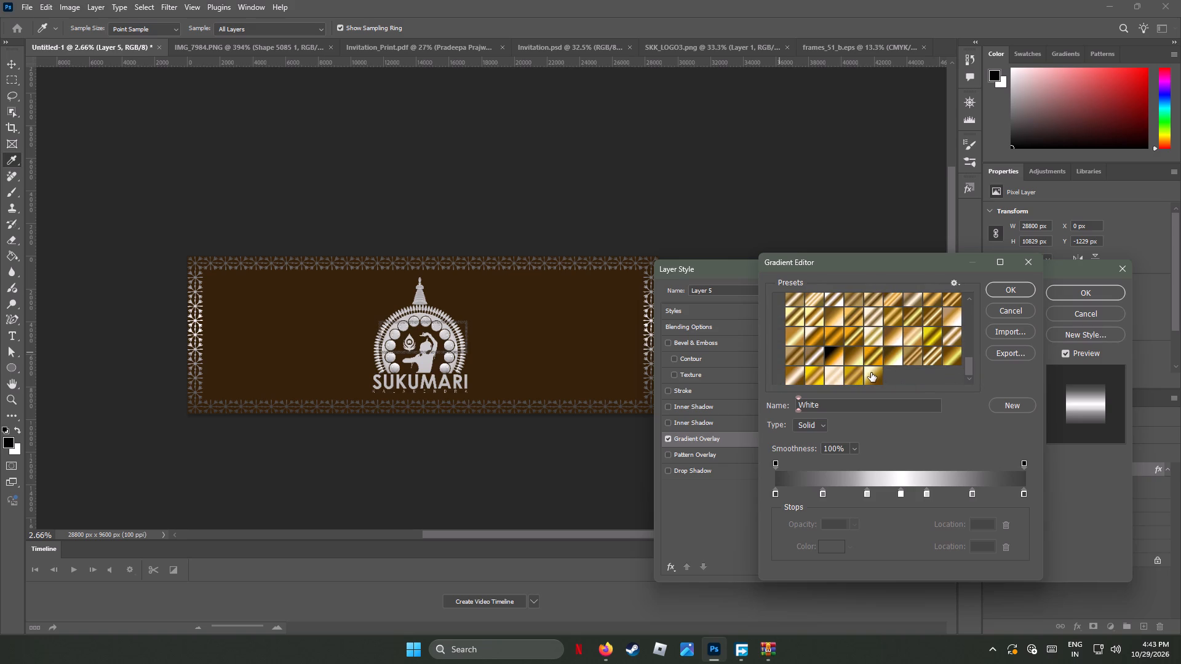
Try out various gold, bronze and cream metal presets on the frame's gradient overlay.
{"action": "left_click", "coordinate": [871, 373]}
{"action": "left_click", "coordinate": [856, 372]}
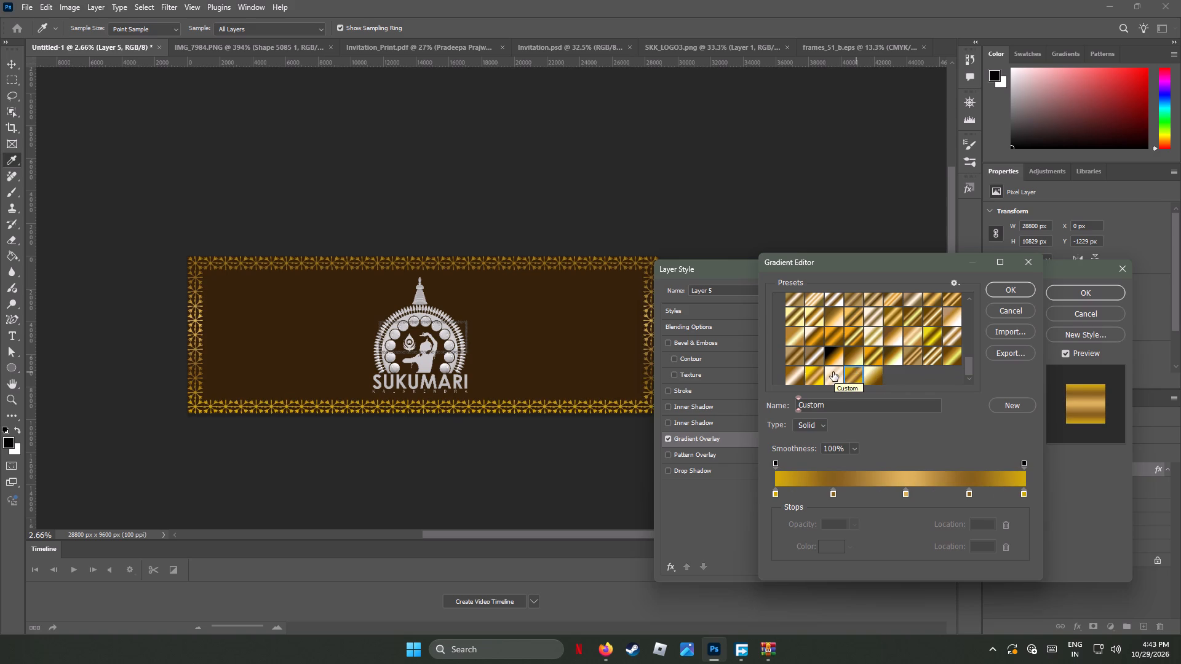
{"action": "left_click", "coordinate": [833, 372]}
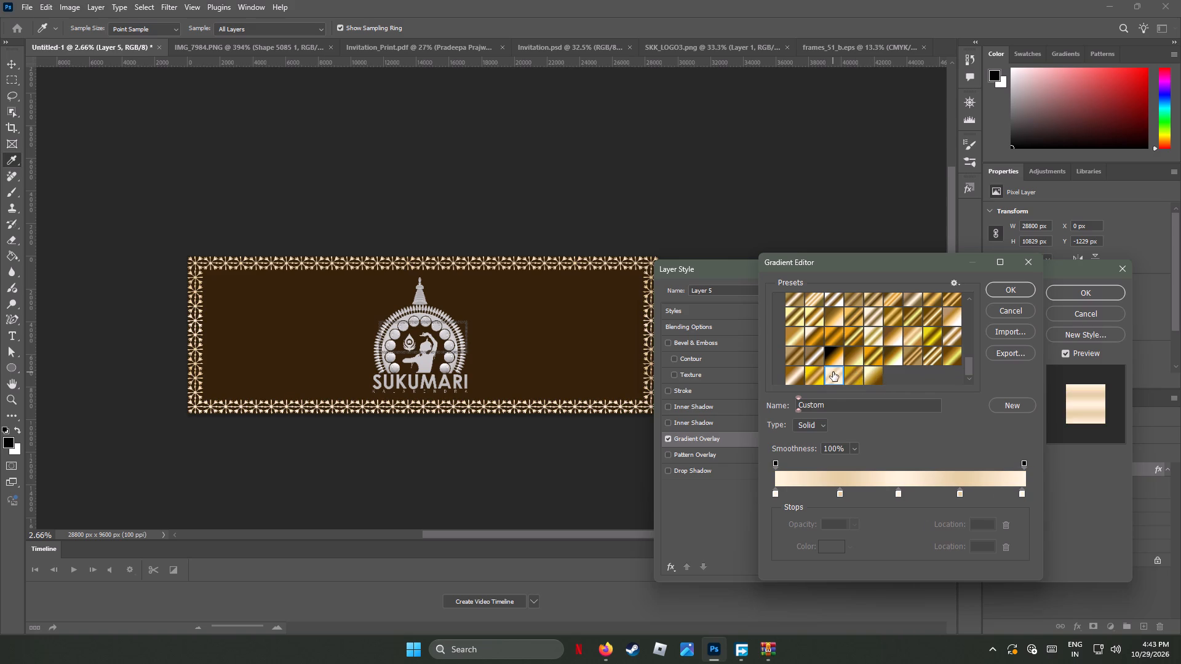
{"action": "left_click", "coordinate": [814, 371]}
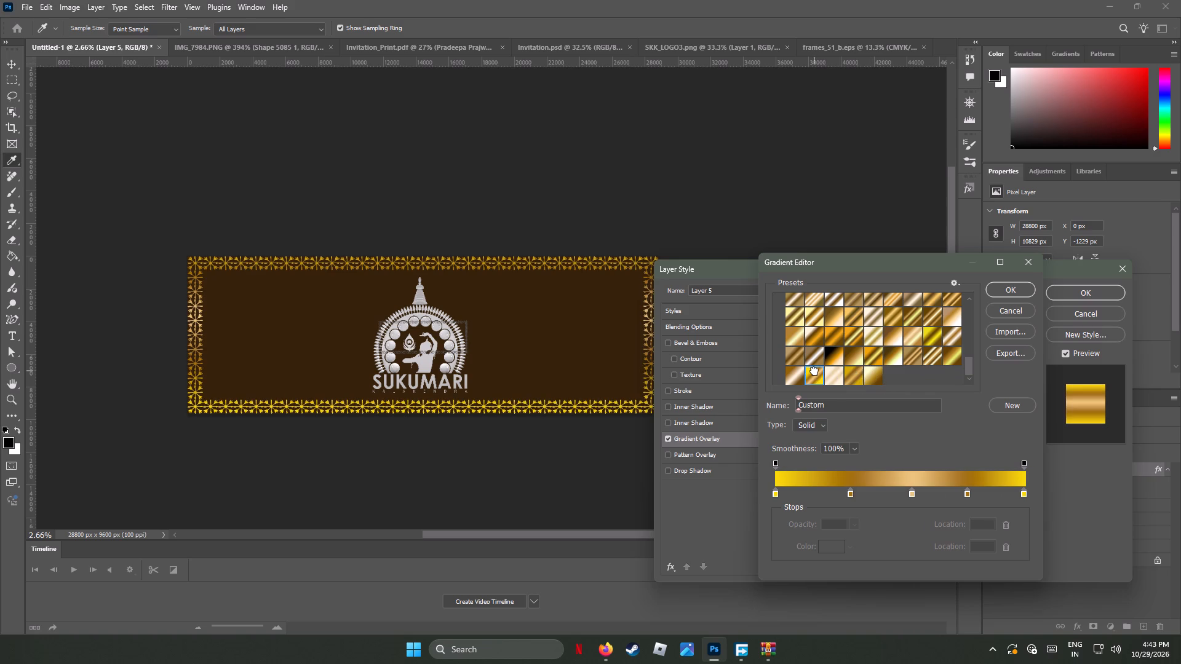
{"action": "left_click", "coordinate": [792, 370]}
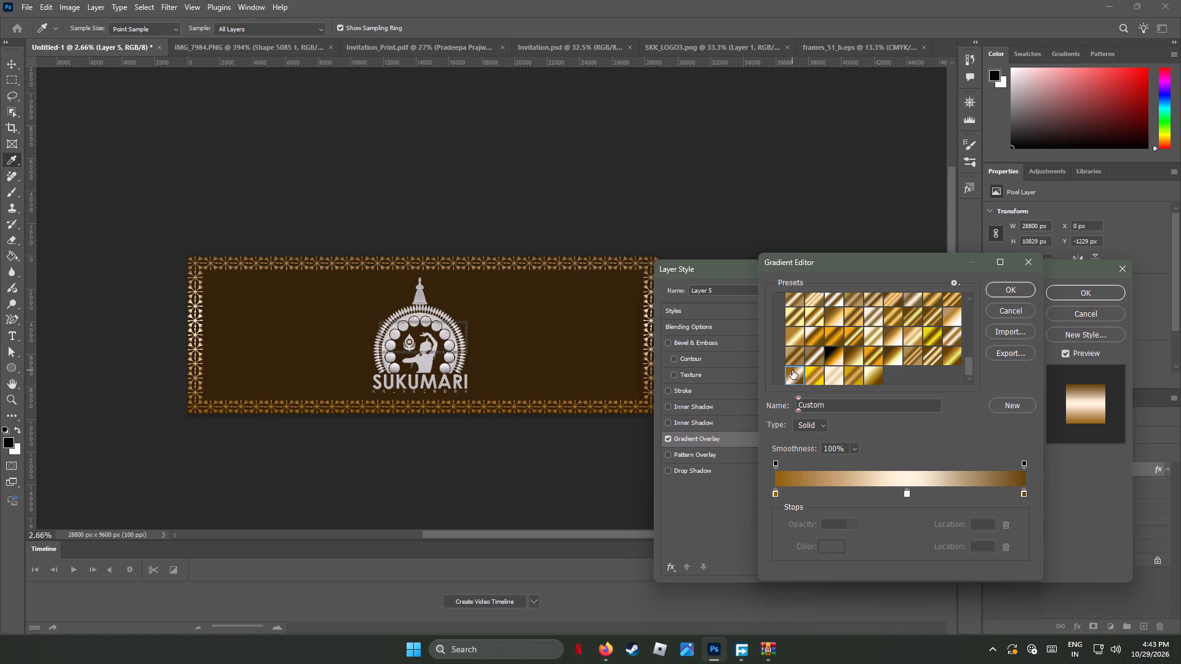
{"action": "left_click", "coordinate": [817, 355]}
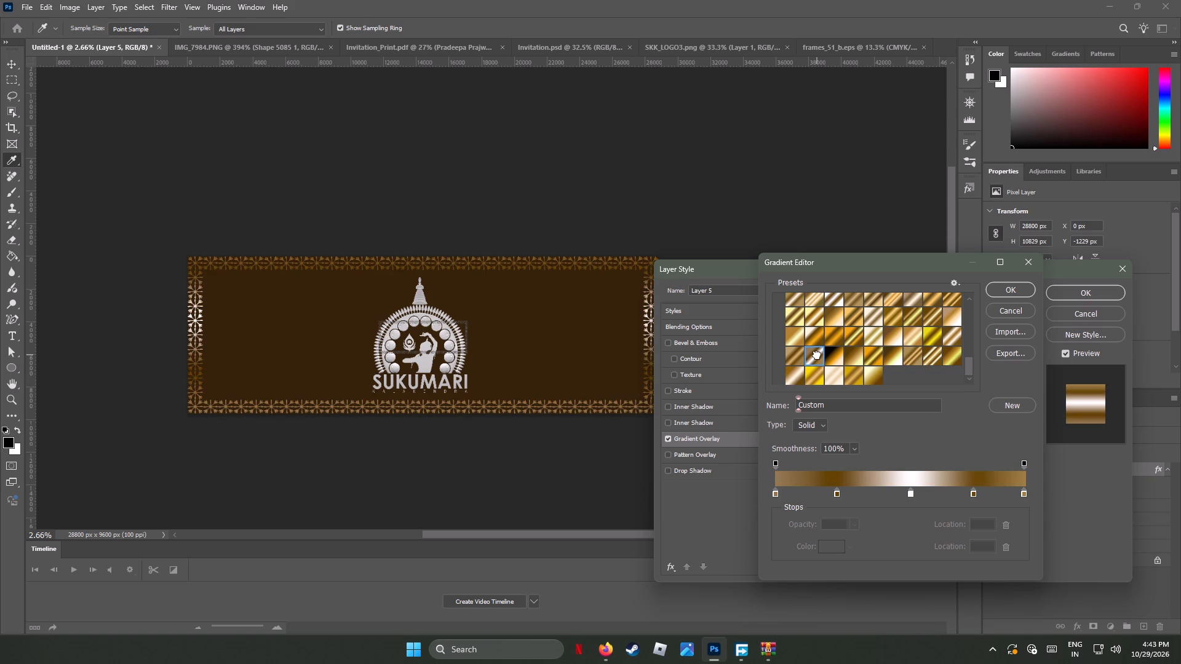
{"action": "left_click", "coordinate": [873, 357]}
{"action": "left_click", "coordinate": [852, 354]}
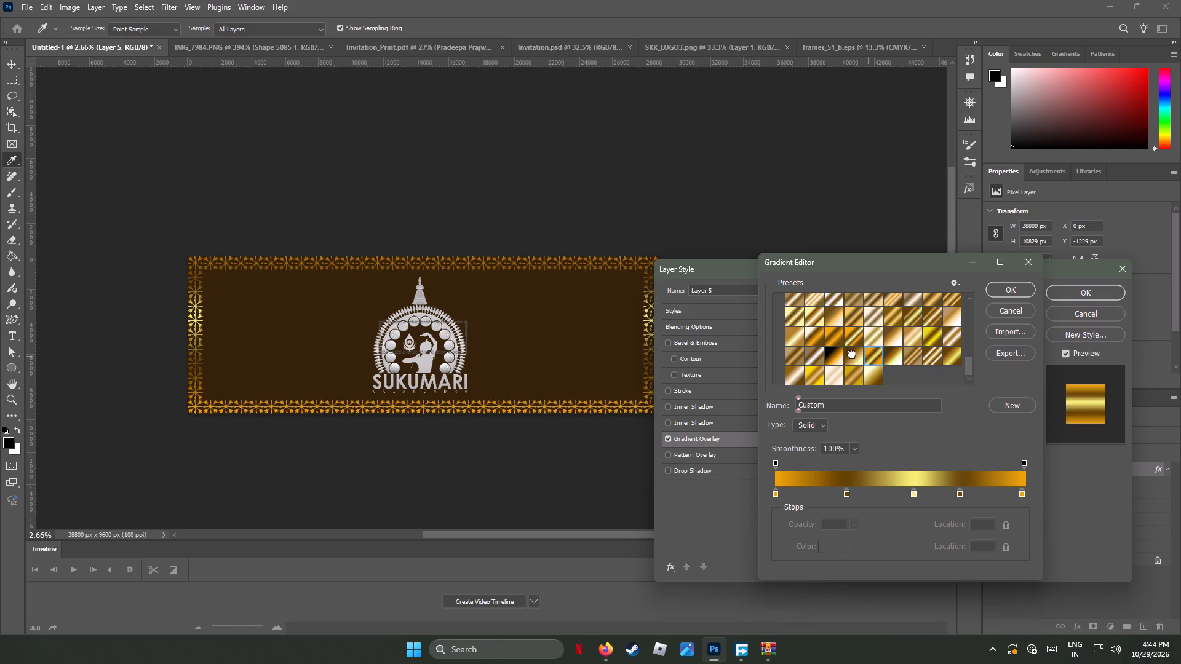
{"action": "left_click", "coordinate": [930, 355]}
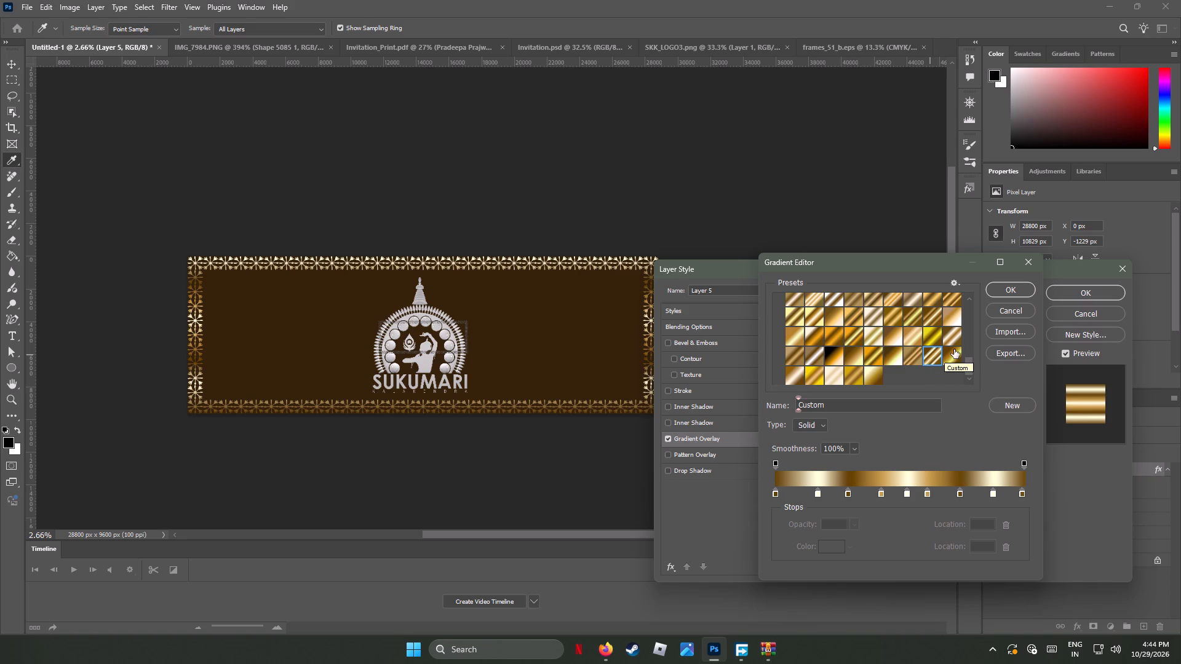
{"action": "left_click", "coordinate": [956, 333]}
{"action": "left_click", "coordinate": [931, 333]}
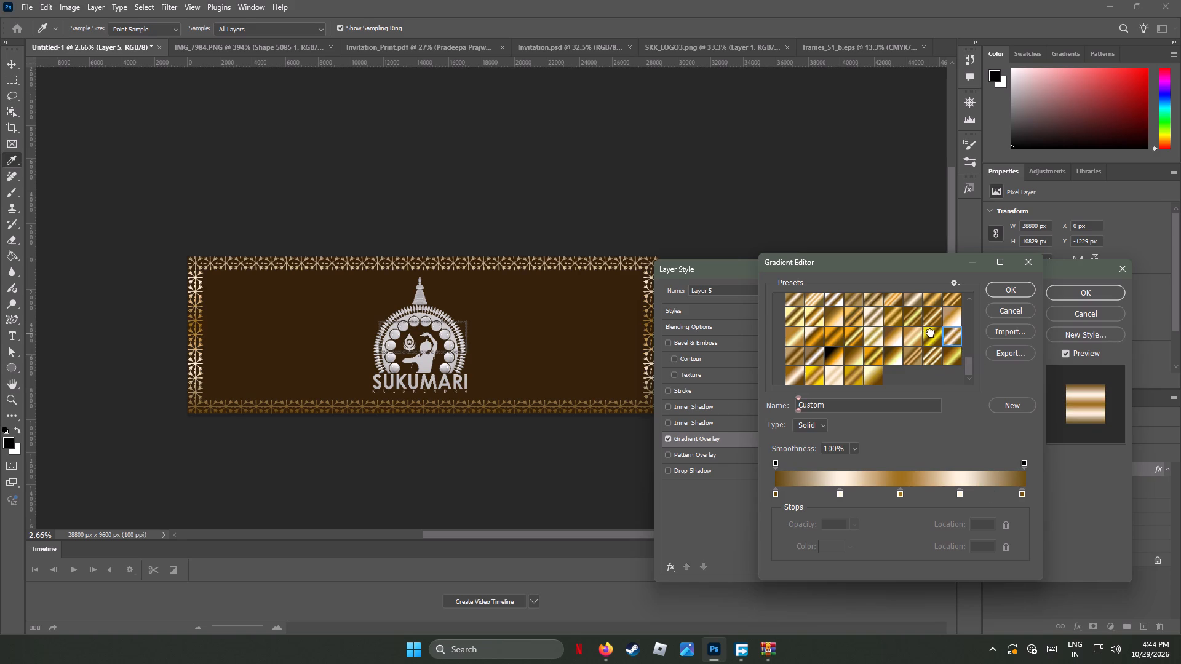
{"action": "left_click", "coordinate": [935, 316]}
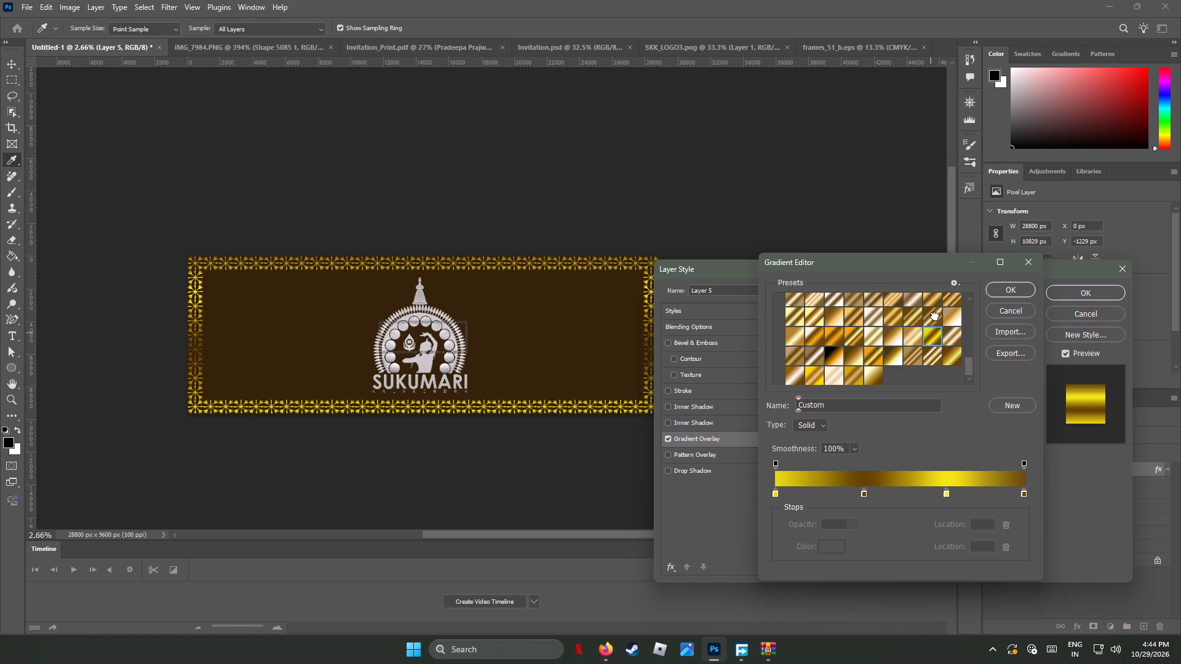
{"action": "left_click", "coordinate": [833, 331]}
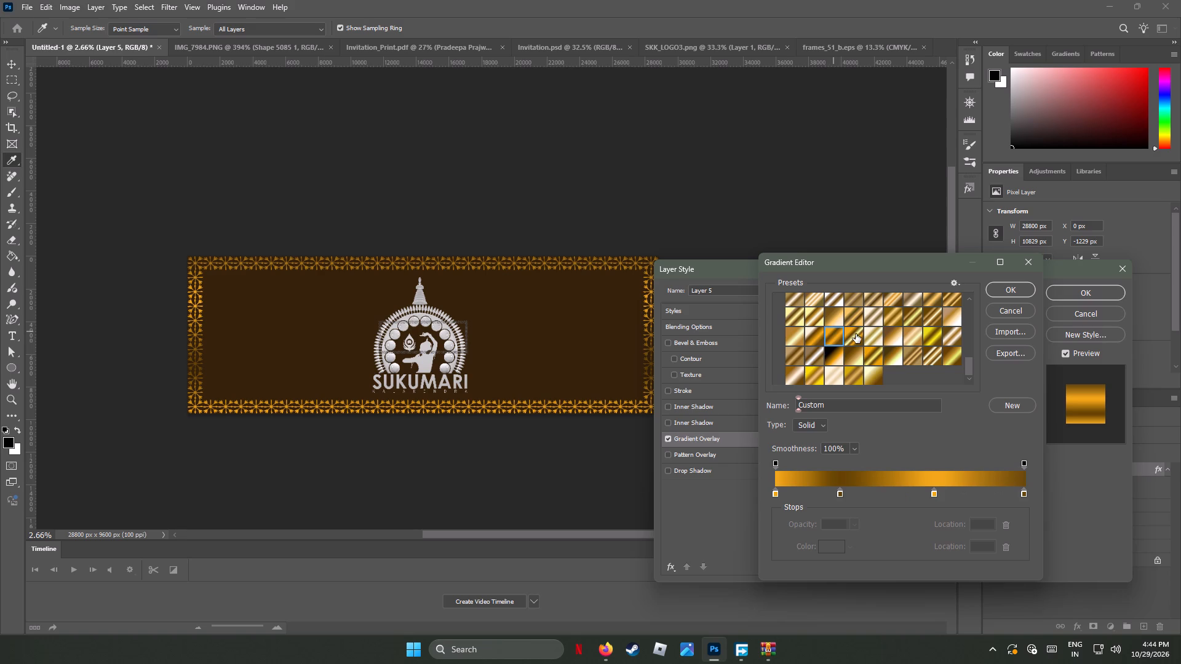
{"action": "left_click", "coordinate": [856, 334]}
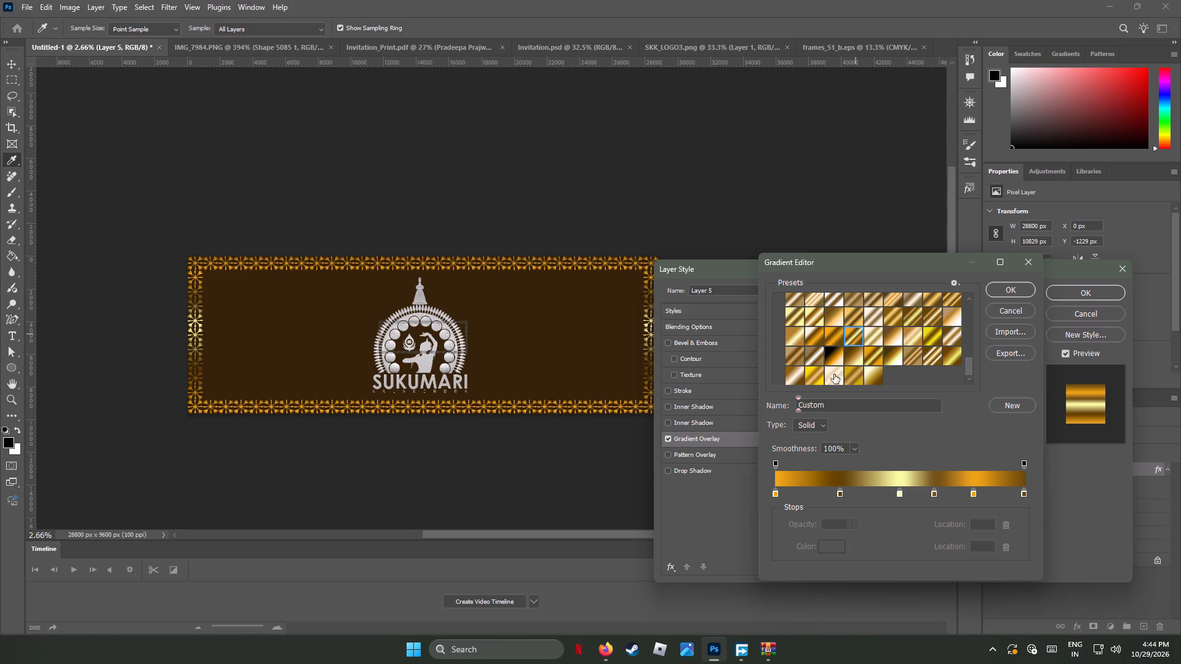
Set the frame's gradient overlay to the pale cream-and-beige metal preset and accept the gradient.
{"action": "left_click", "coordinate": [834, 374]}
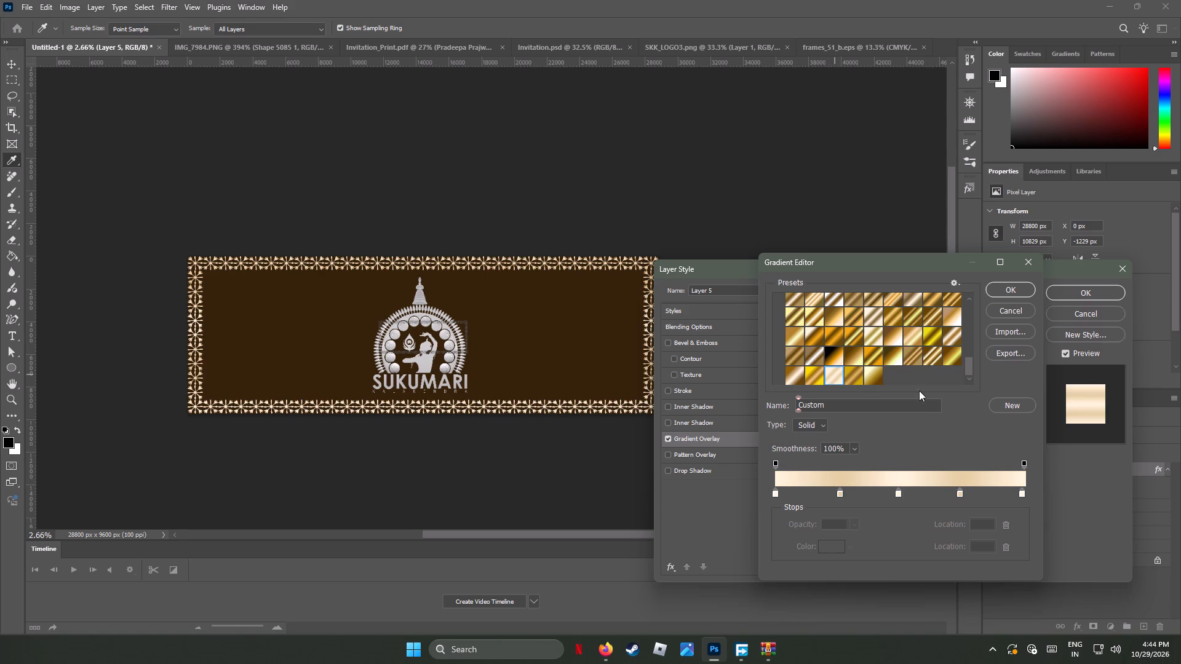
{"action": "left_click", "coordinate": [1001, 293]}
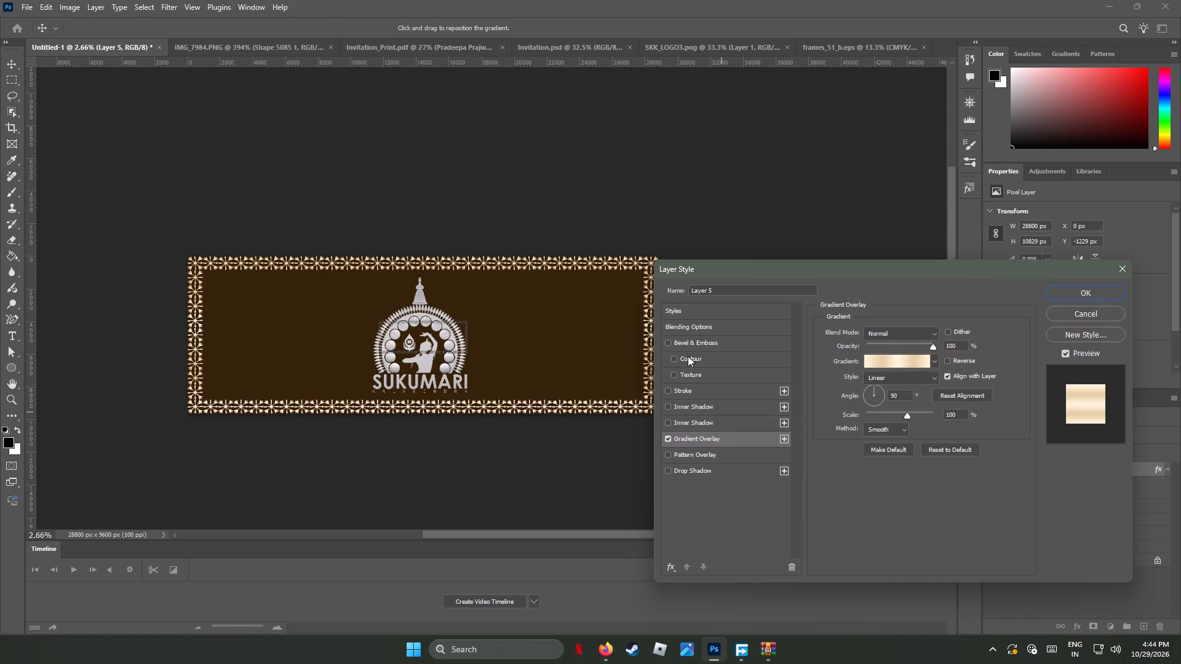
Add an Outer Bevel to the Layer 5 frame with a 7 px size and apply the layer style.
{"action": "left_click", "coordinate": [685, 341]}
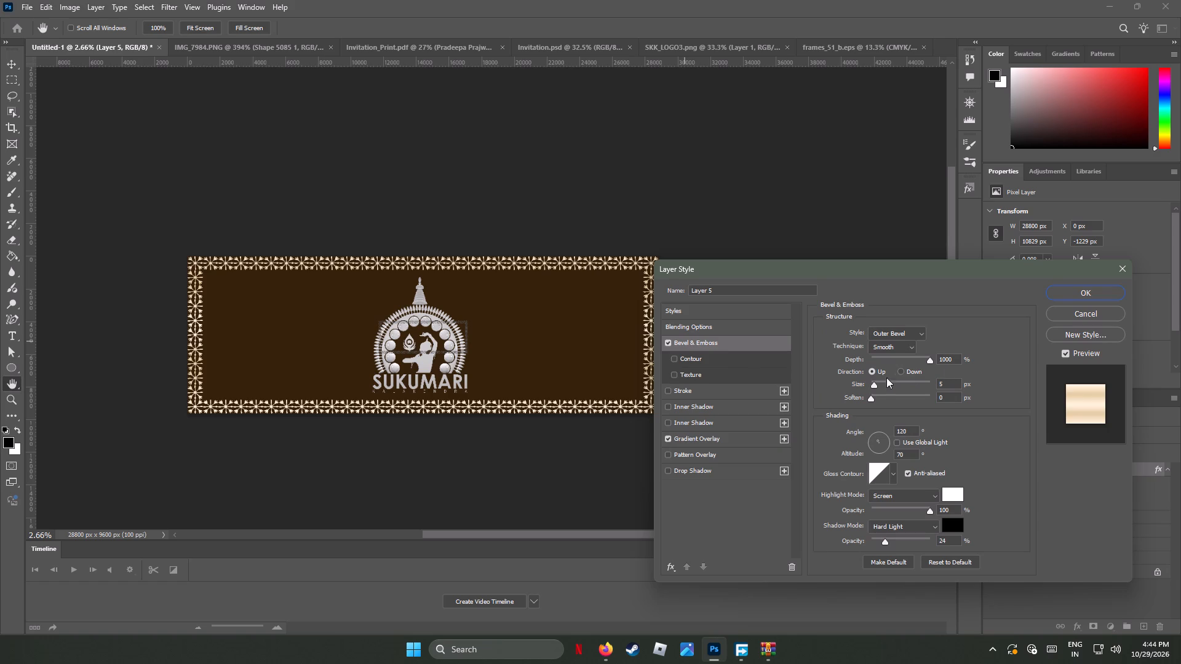
{"action": "left_click", "coordinate": [872, 386]}
{"action": "left_click", "coordinate": [1082, 293]}
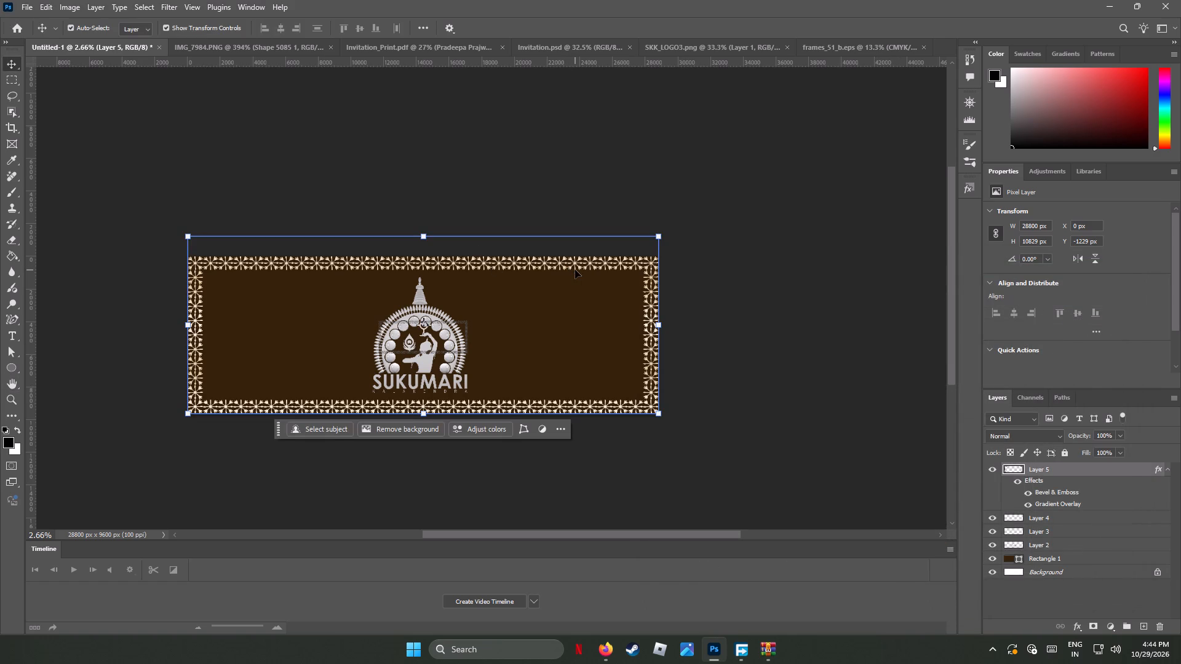
Examine the beveled ornament along the banner's top border up close.
{"action": "scroll", "coordinate": [583, 258], "scroll_direction": "up", "scroll_amount": 5, "text": "alt"}
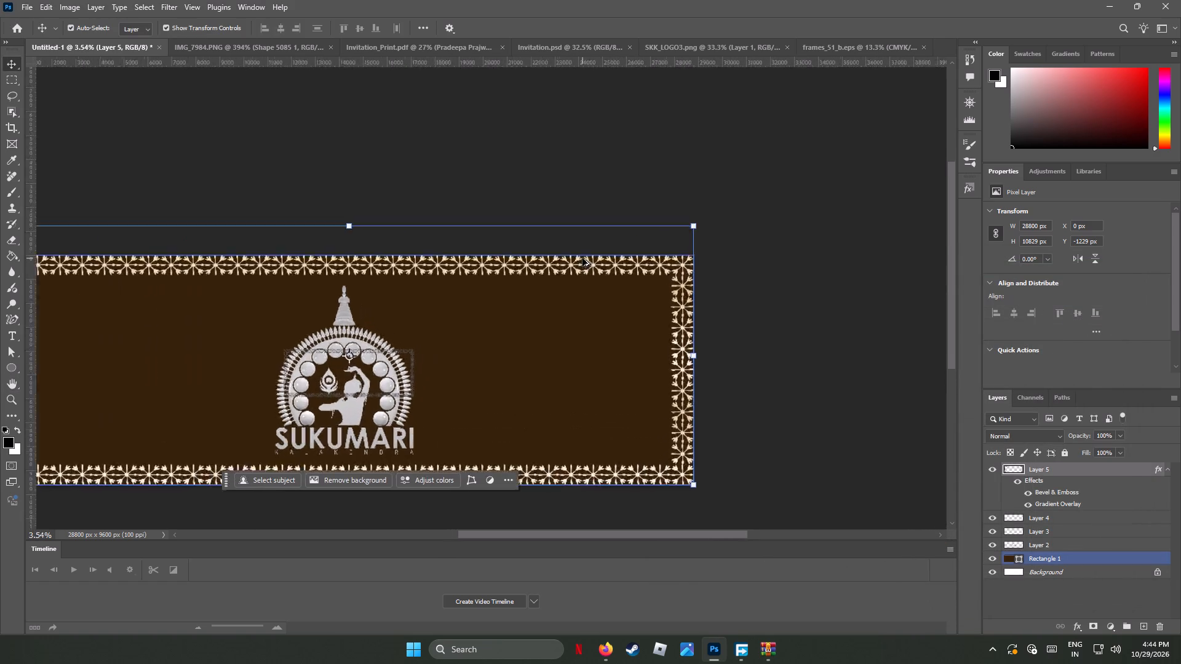
{"action": "scroll", "coordinate": [583, 258], "scroll_direction": "down", "scroll_amount": 1, "text": "alt"}
{"action": "scroll", "coordinate": [583, 258], "scroll_direction": "up", "scroll_amount": 16, "text": "alt"}
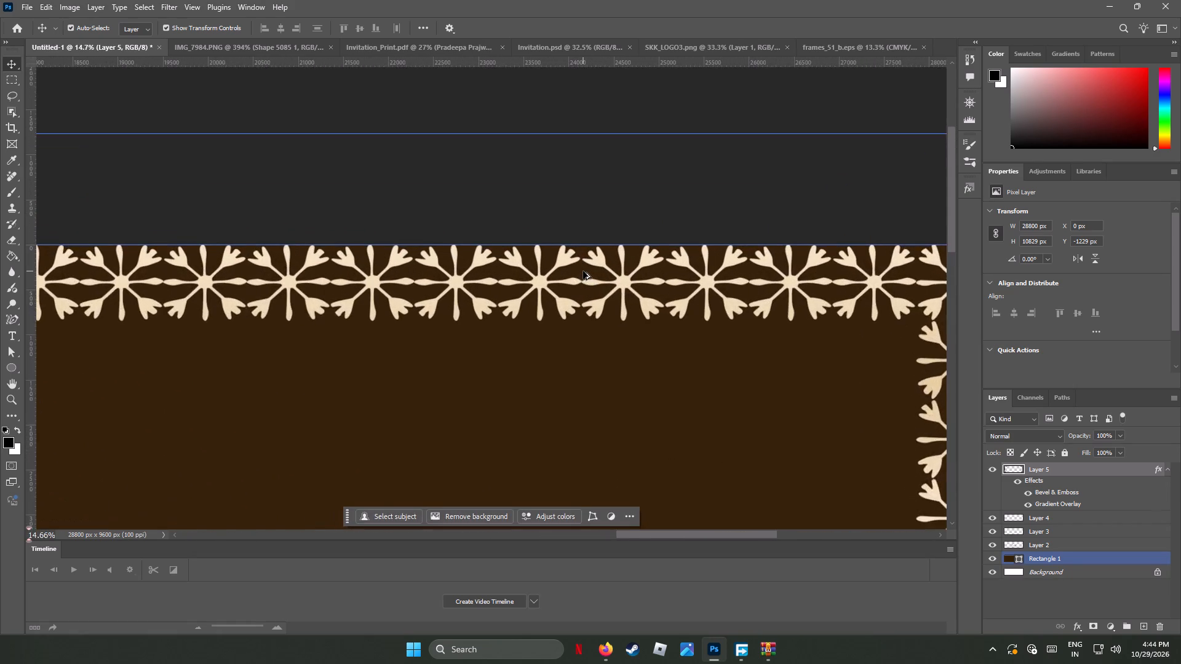
{"action": "scroll", "coordinate": [583, 271], "scroll_direction": "up", "scroll_amount": 3, "text": "alt"}
{"action": "scroll", "coordinate": [583, 271], "scroll_direction": "down", "scroll_amount": 2, "text": "alt"}
{"action": "scroll", "coordinate": [583, 271], "scroll_direction": "up", "scroll_amount": 1, "text": "alt"}
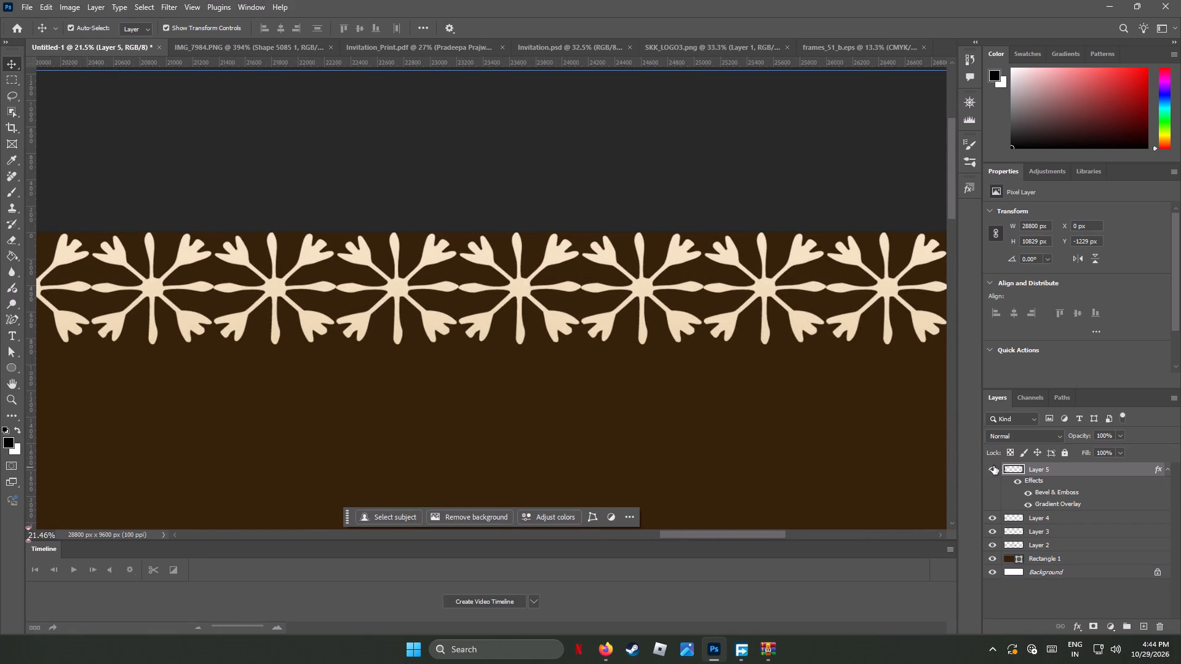
Reopen the Layer 5 frame's Bevel & Emboss settings and compare depths of 1% and 1000%, ending at 1000%.
{"action": "right_click", "coordinate": [1035, 468]}
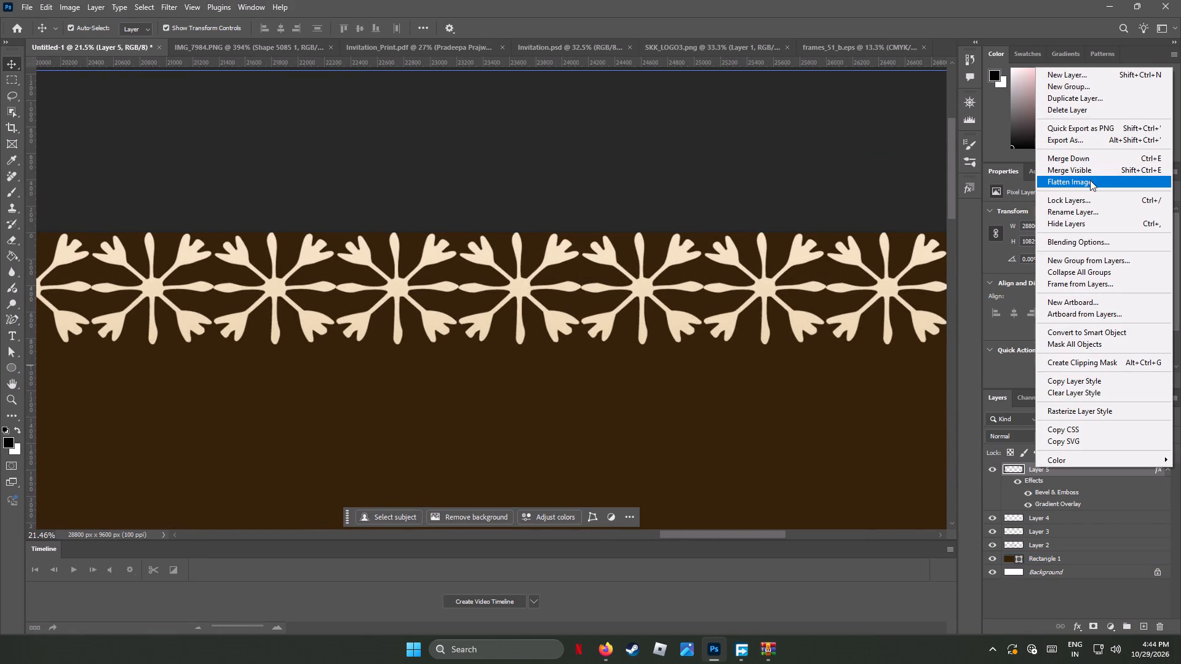
{"action": "left_click", "coordinate": [1093, 242]}
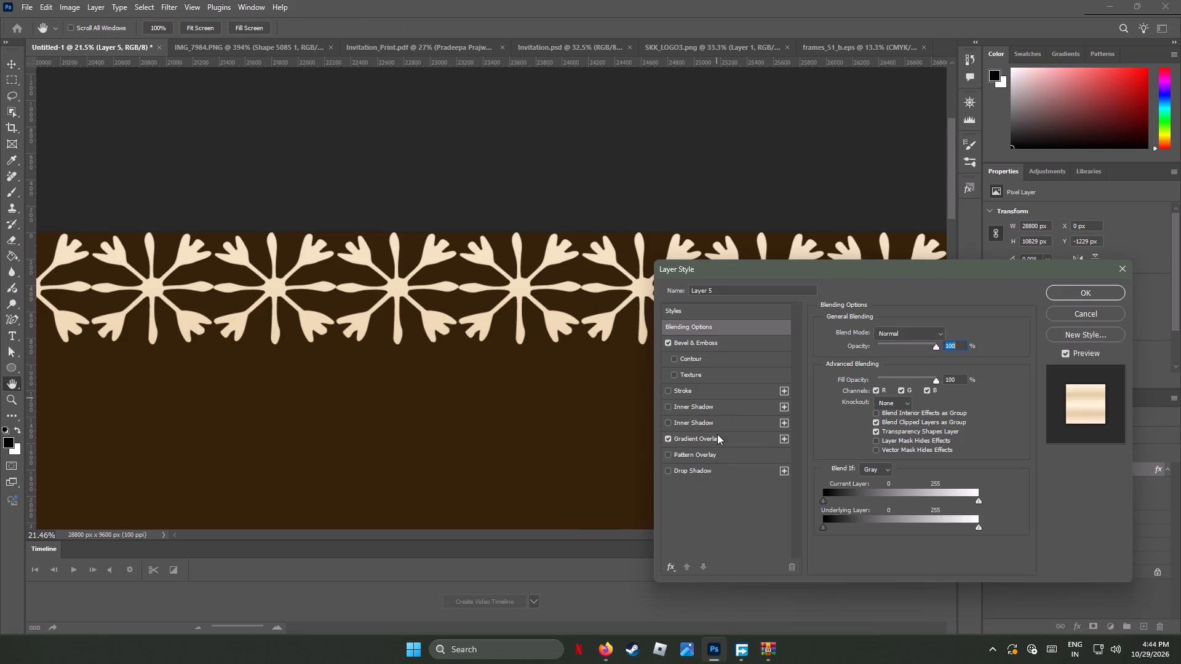
{"action": "left_click", "coordinate": [714, 346]}
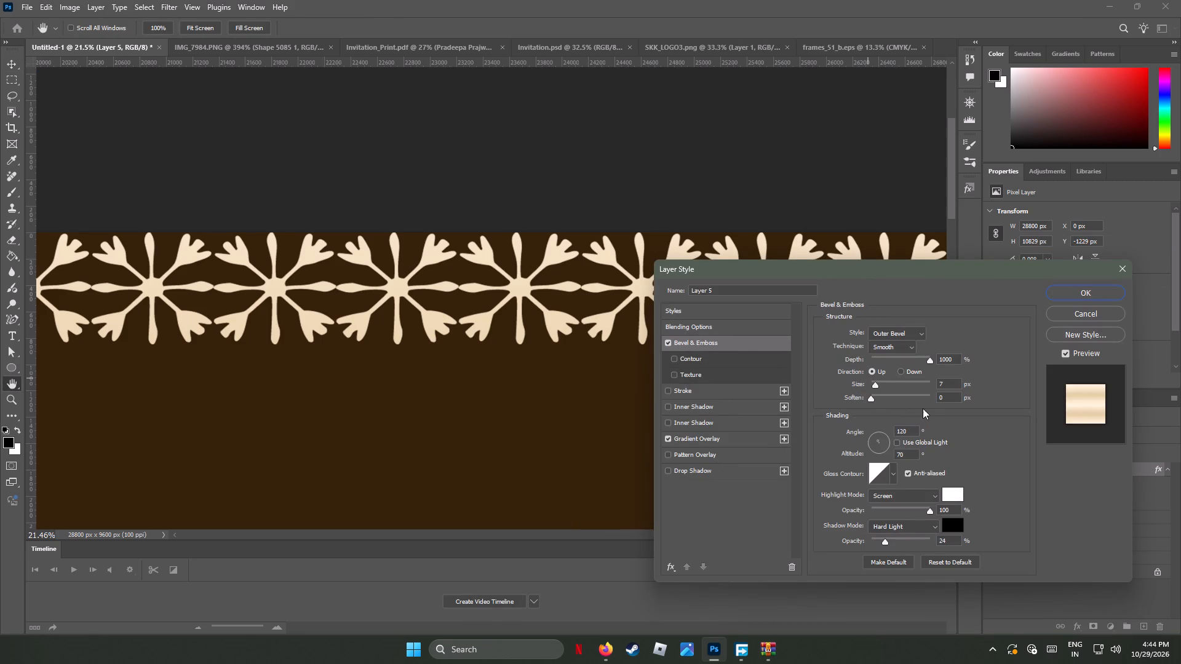
{"action": "left_click_drag", "start_coordinate": [928, 358], "coordinate": [848, 349]}
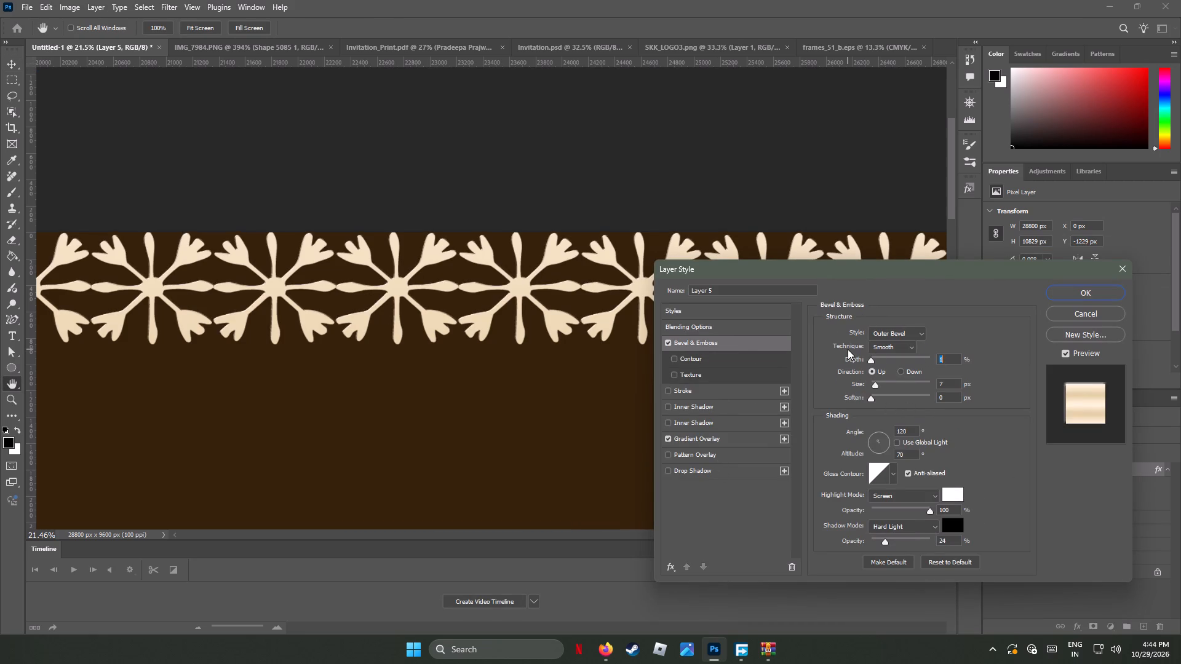
{"action": "left_click_drag", "start_coordinate": [870, 360], "coordinate": [980, 366]}
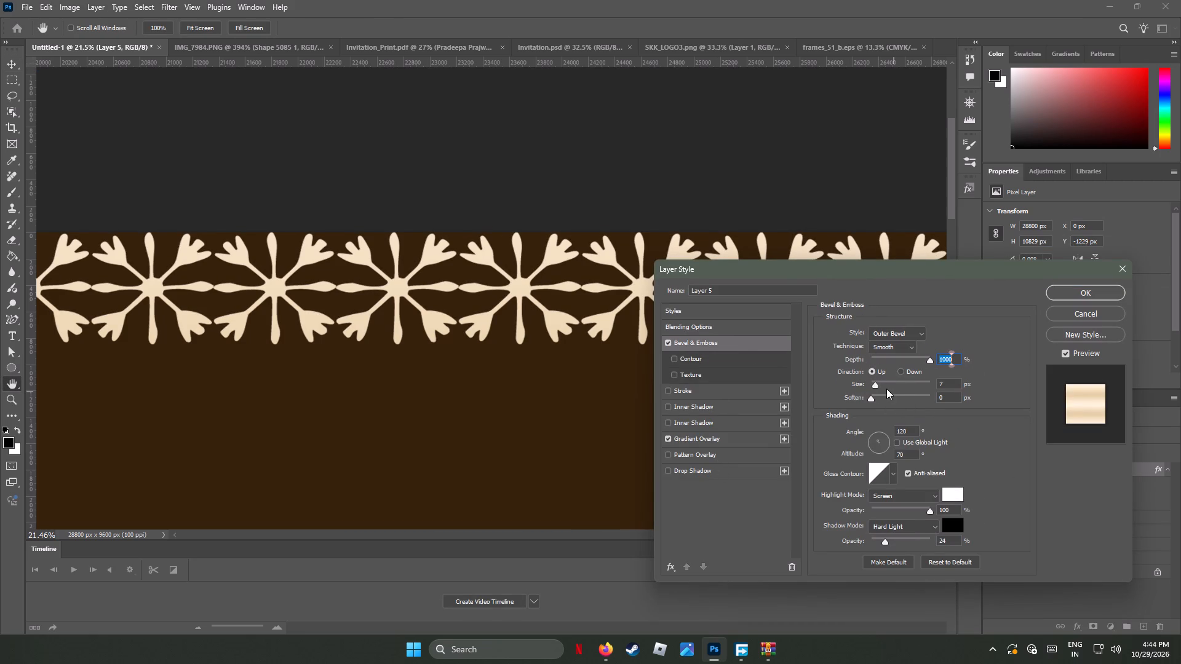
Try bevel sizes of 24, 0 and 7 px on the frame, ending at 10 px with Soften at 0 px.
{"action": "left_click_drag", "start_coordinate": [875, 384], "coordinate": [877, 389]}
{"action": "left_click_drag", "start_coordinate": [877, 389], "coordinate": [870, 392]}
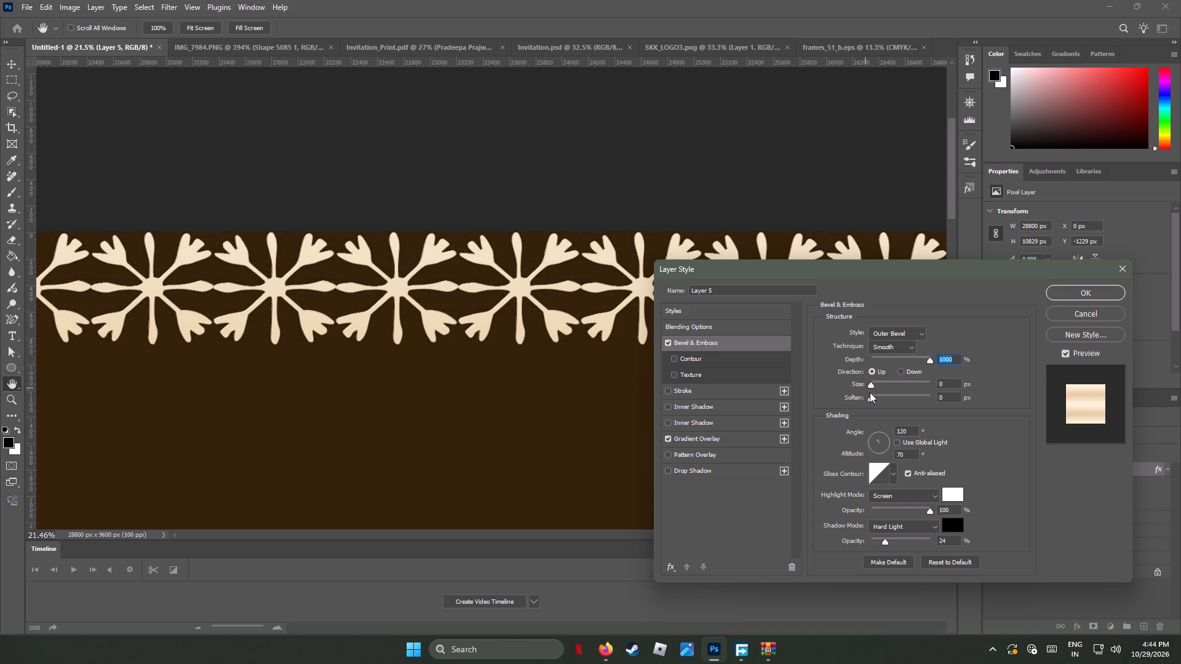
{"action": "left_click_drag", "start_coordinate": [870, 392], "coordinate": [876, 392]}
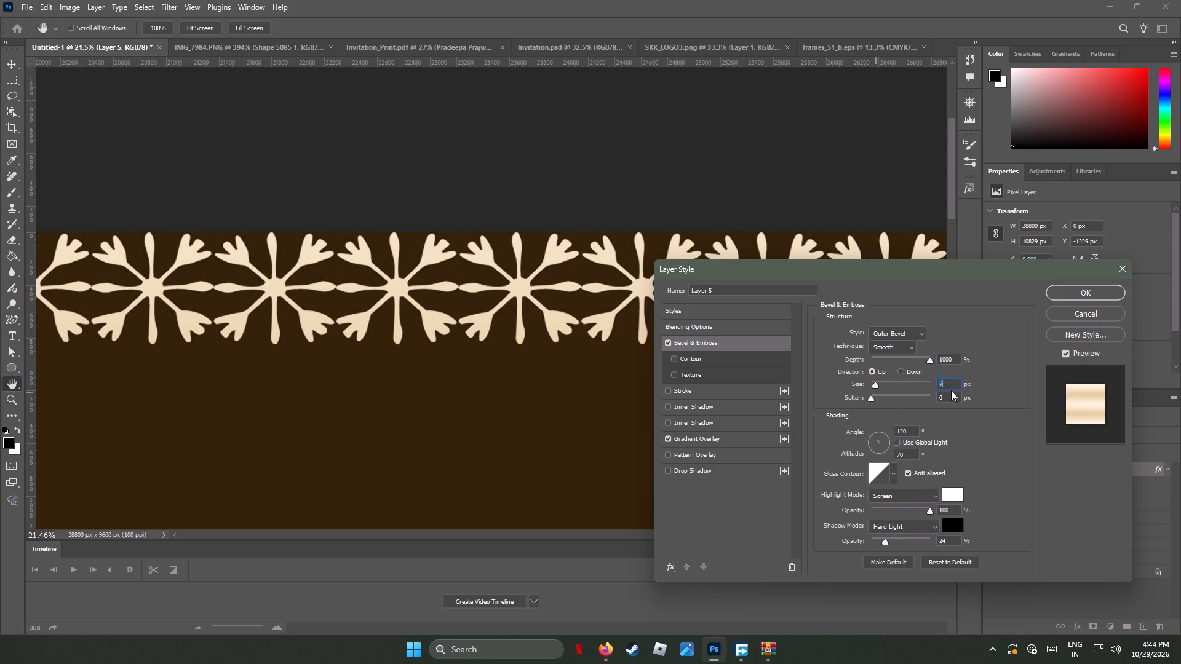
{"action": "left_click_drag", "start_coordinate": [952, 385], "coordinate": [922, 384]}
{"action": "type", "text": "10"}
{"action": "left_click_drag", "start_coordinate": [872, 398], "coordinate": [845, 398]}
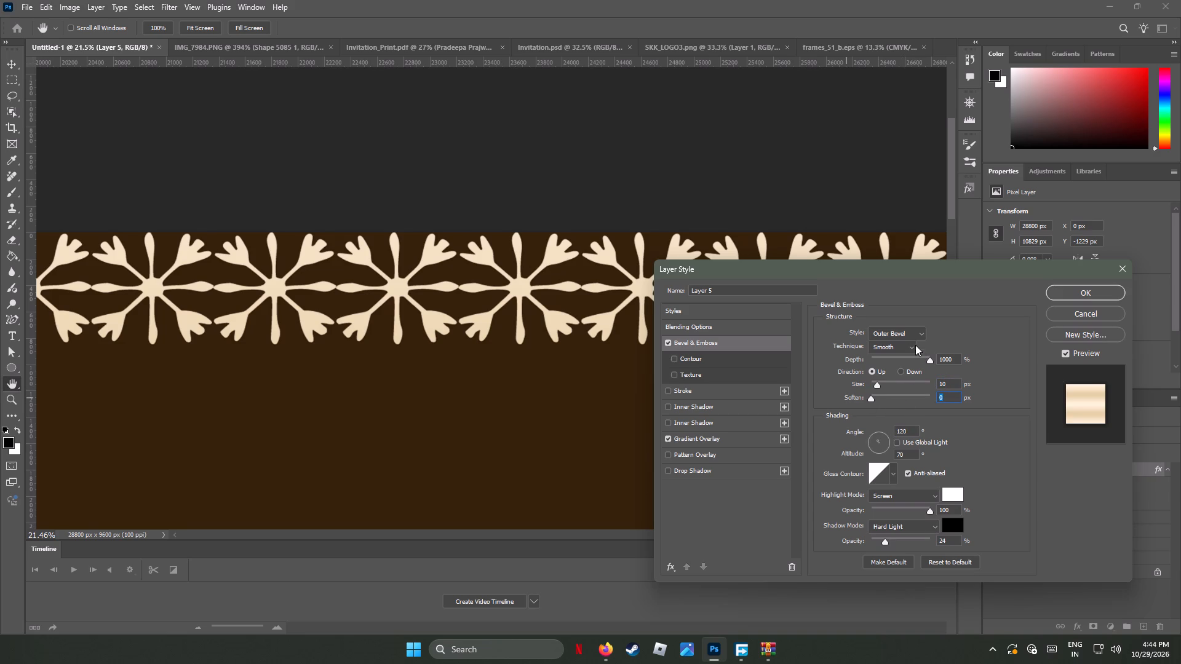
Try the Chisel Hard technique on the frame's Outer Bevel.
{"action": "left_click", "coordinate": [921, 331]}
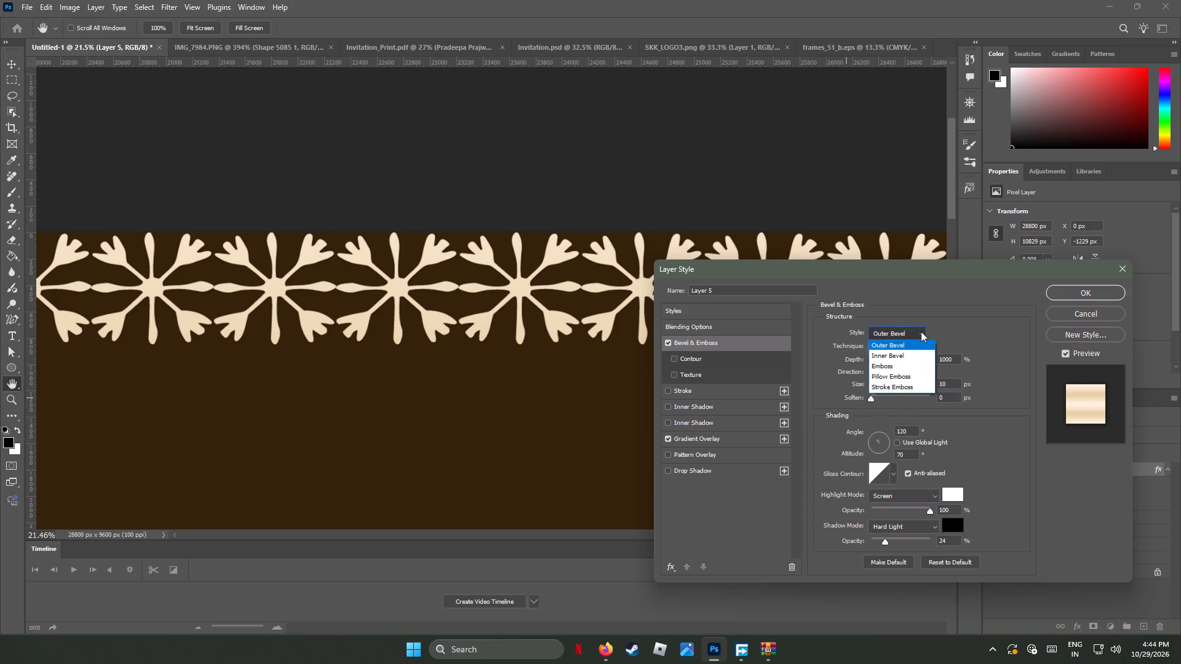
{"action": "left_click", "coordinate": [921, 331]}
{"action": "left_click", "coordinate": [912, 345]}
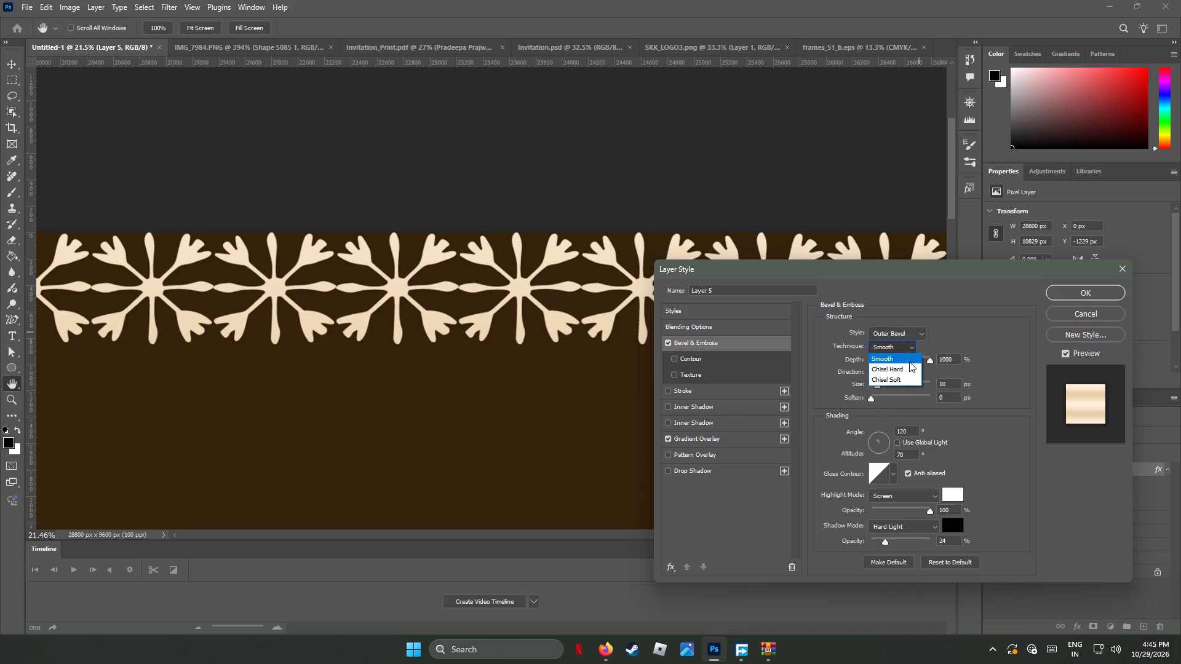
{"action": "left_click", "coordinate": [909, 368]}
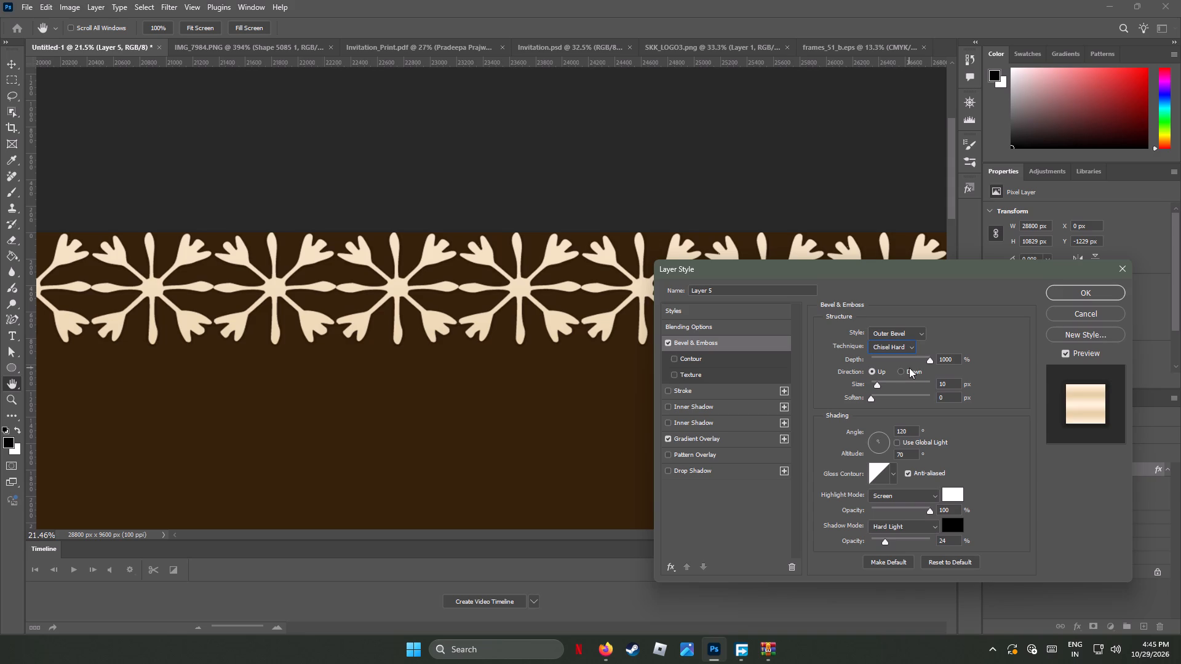
Compare bevel sizes of 0, 1 and 2 px on the frame and settle on 1 px.
{"action": "left_click", "coordinate": [876, 384]}
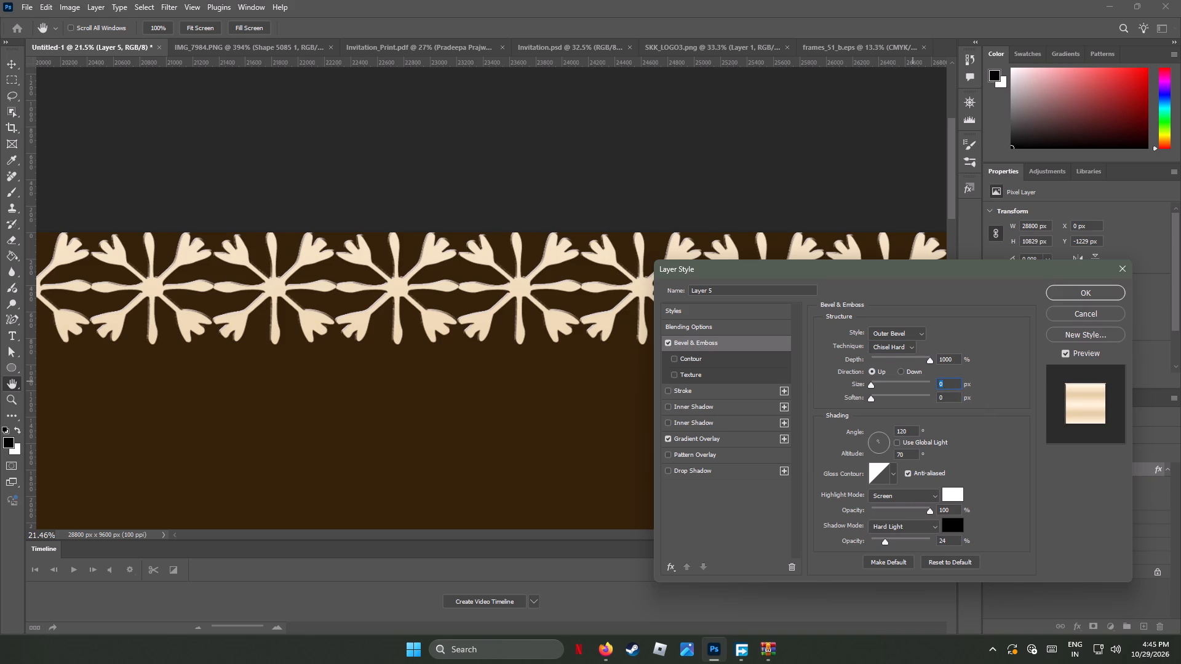
{"action": "left_click_drag", "start_coordinate": [953, 385], "coordinate": [811, 363]}
{"action": "key", "text": "1"}
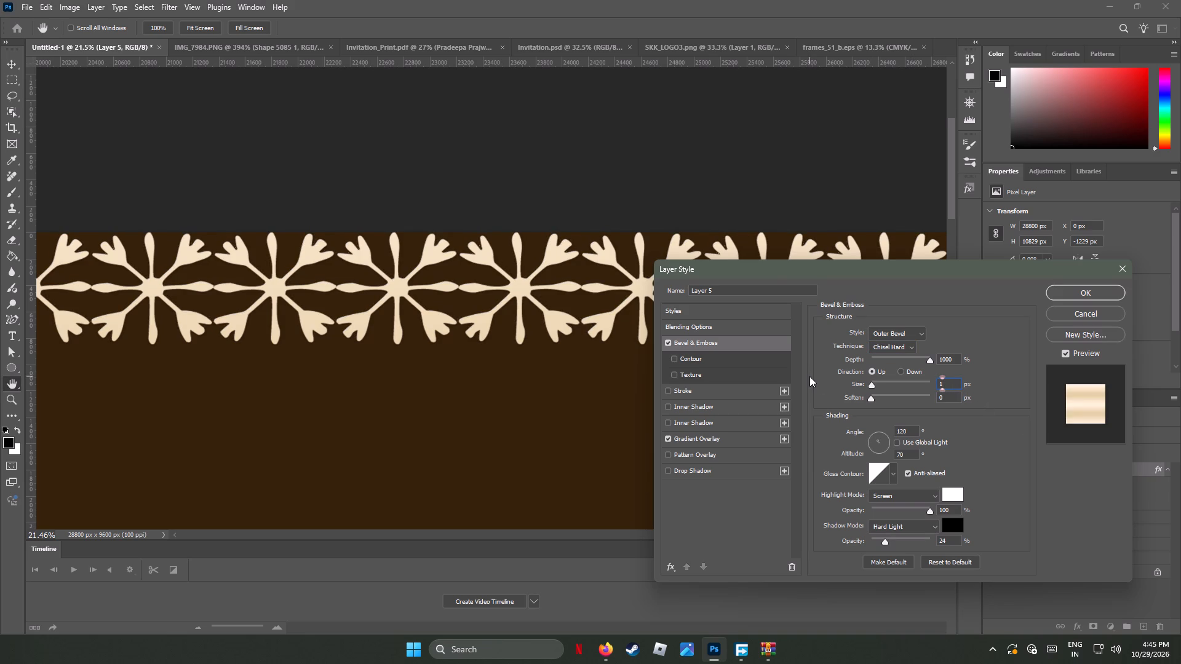
{"action": "left_click_drag", "start_coordinate": [950, 383], "coordinate": [917, 379]}
{"action": "key", "text": "2"}
{"action": "left_click_drag", "start_coordinate": [952, 382], "coordinate": [915, 379]}
{"action": "key", "text": "1"}
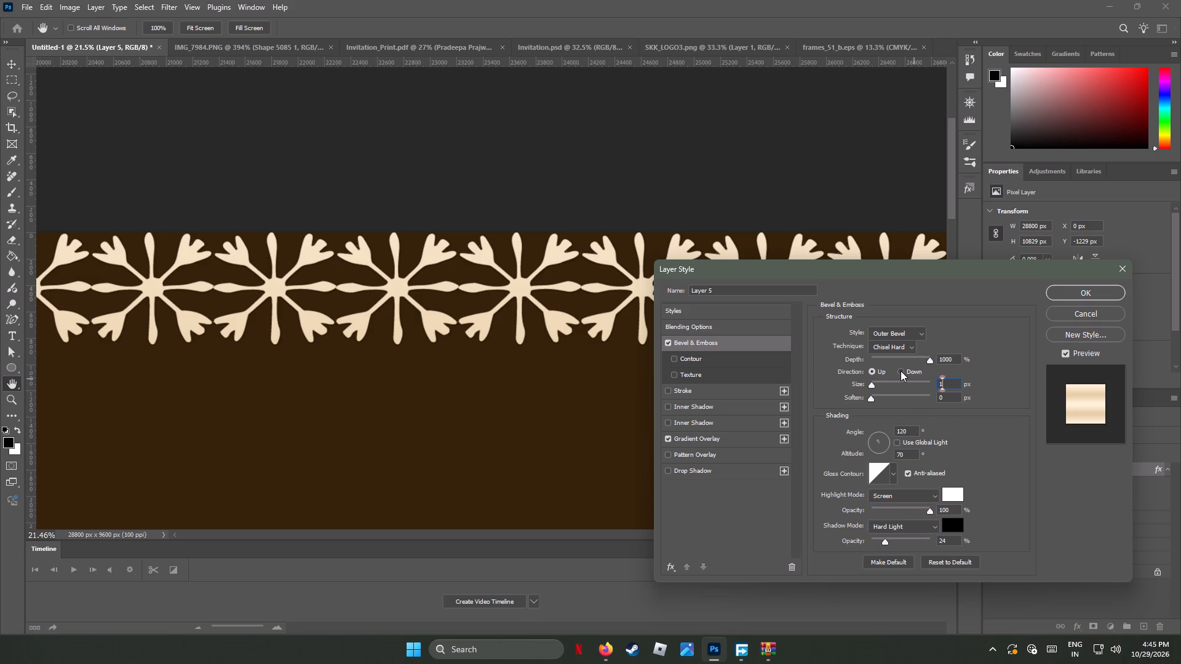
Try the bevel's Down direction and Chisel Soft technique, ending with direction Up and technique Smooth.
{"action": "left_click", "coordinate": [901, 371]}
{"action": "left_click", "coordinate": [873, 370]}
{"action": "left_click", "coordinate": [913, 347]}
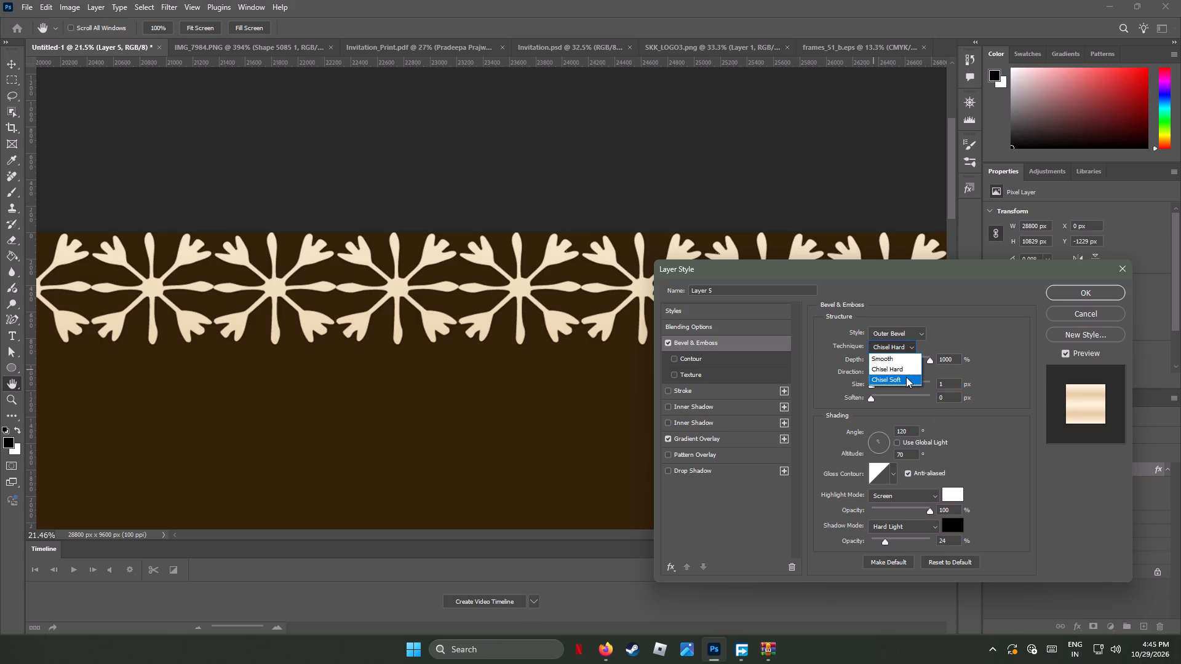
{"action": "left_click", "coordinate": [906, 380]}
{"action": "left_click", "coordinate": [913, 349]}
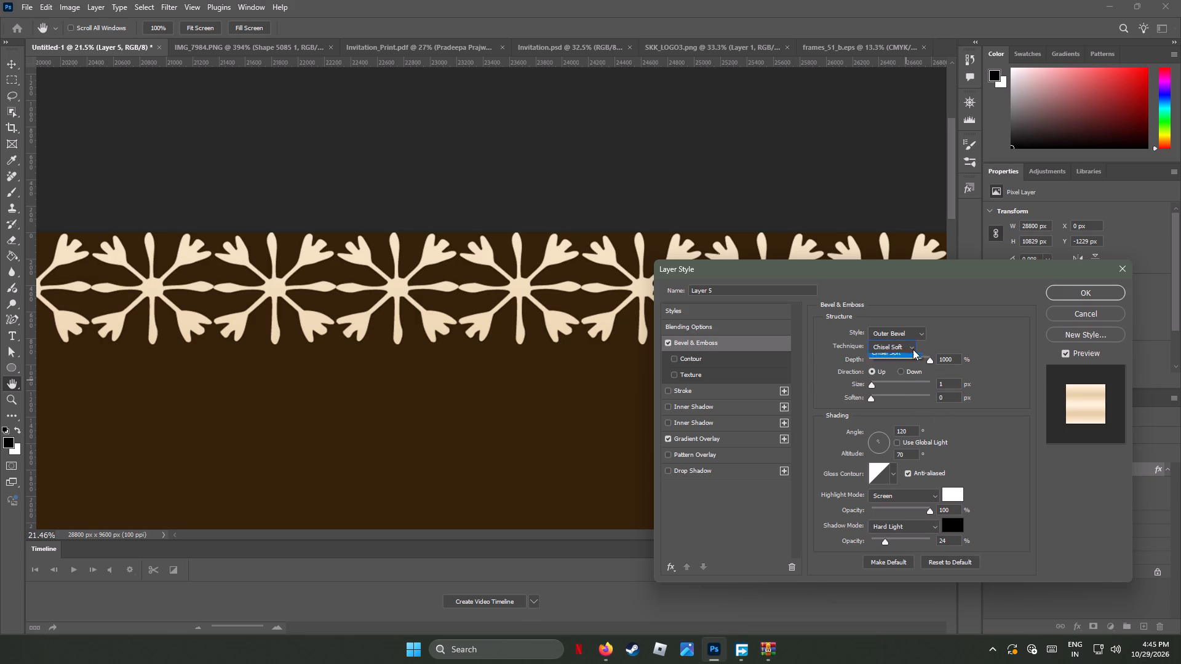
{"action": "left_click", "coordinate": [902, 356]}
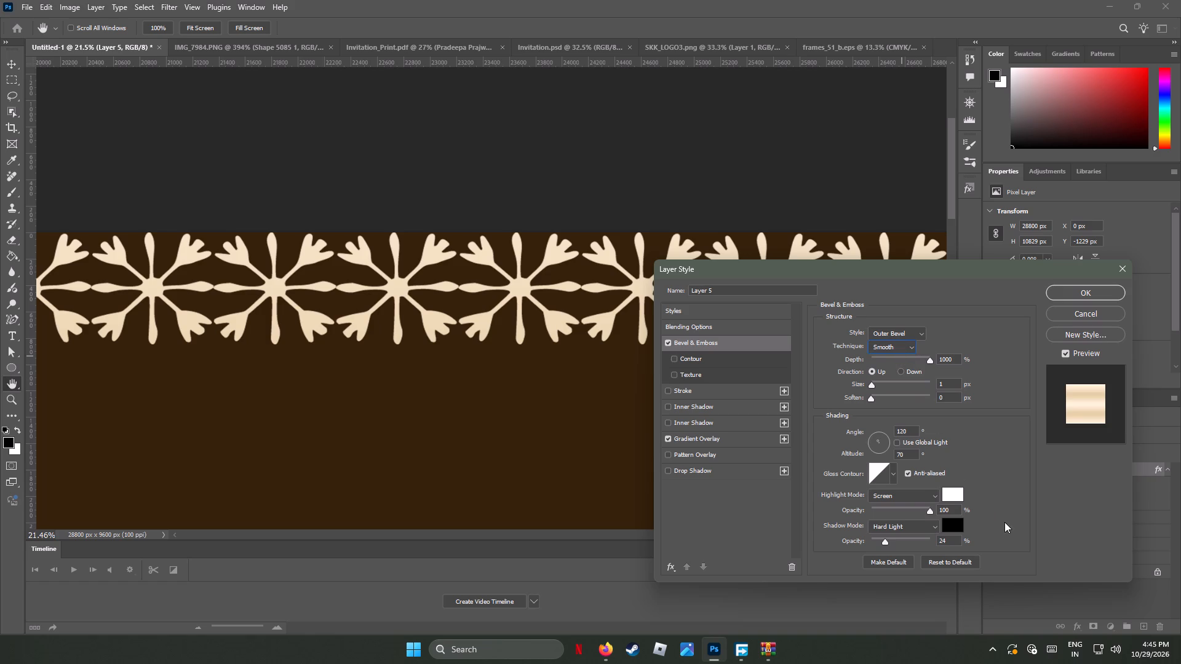
Try several gloss contours on the frame's Outer Bevel, settle on the deep cove shape and apply the layer style.
{"action": "left_click", "coordinate": [894, 472]}
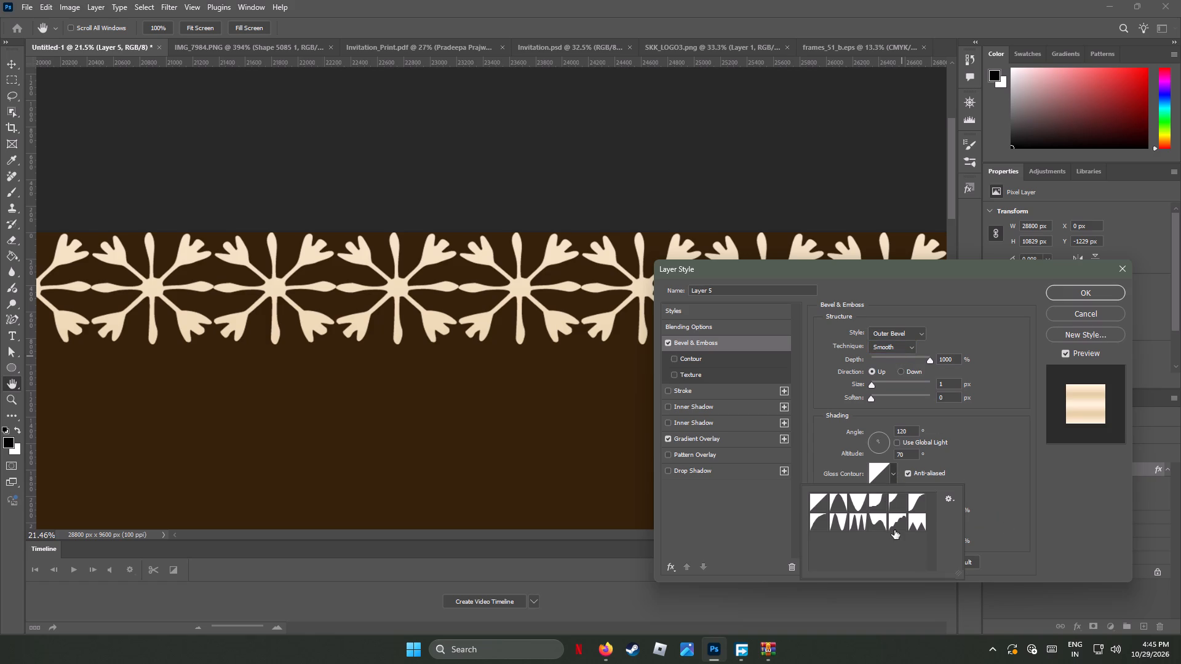
{"action": "left_click", "coordinate": [900, 525]}
{"action": "left_click", "coordinate": [881, 499]}
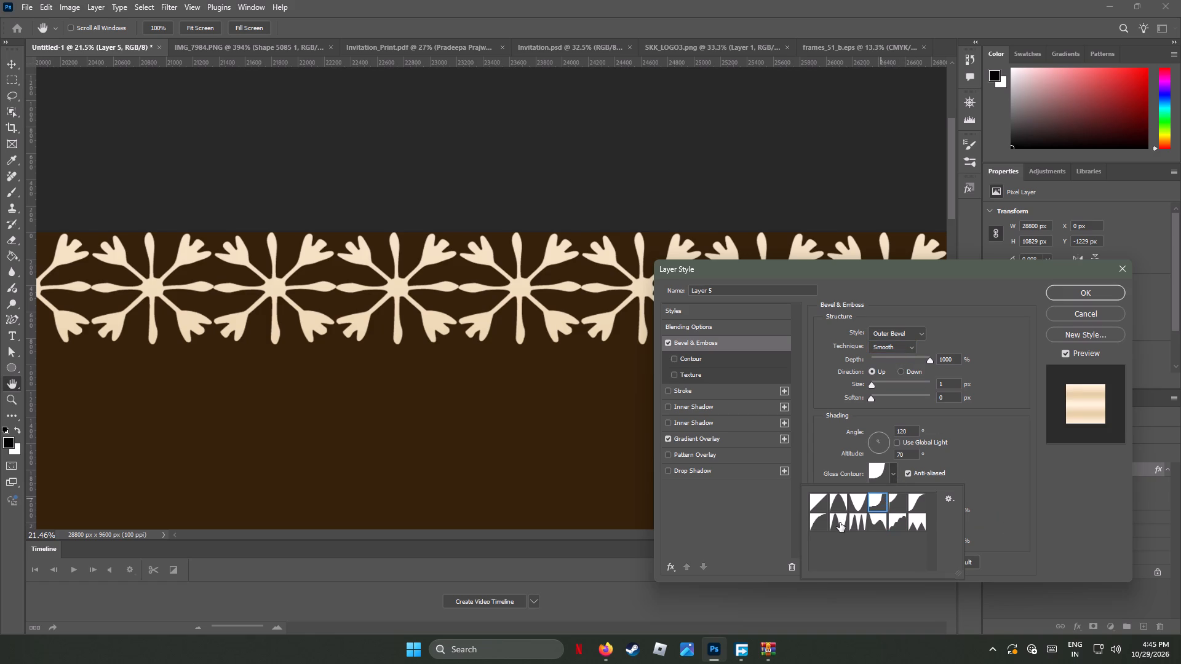
{"action": "left_click", "coordinate": [840, 523]}
{"action": "left_click", "coordinate": [859, 523]}
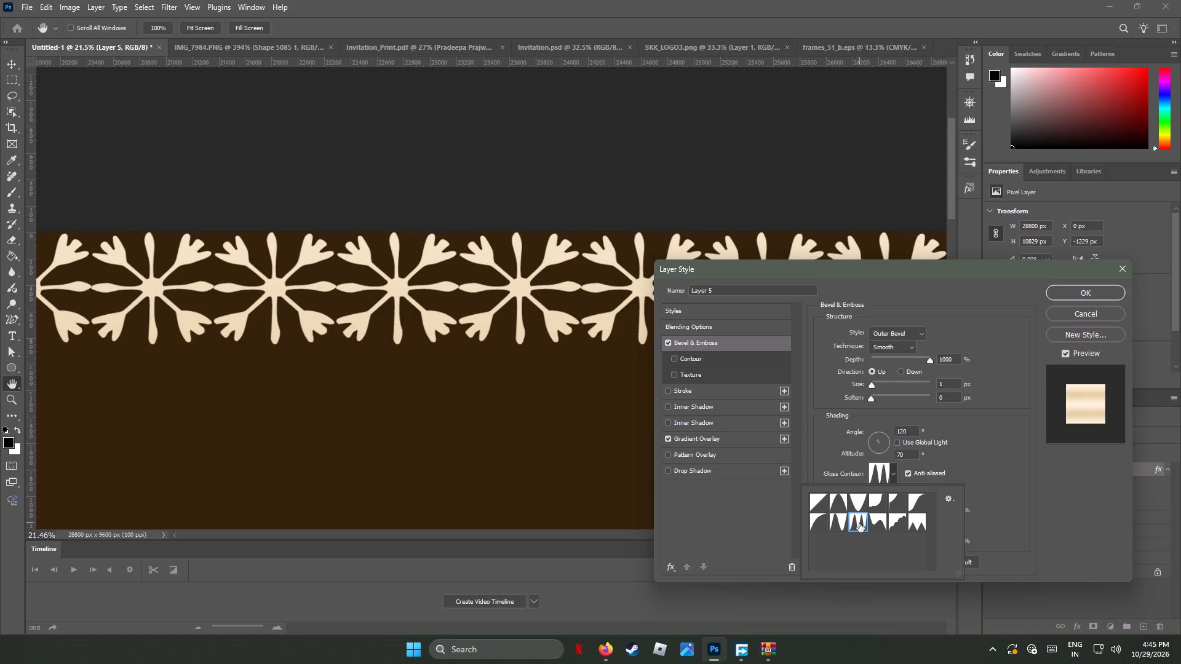
{"action": "left_click", "coordinate": [878, 527]}
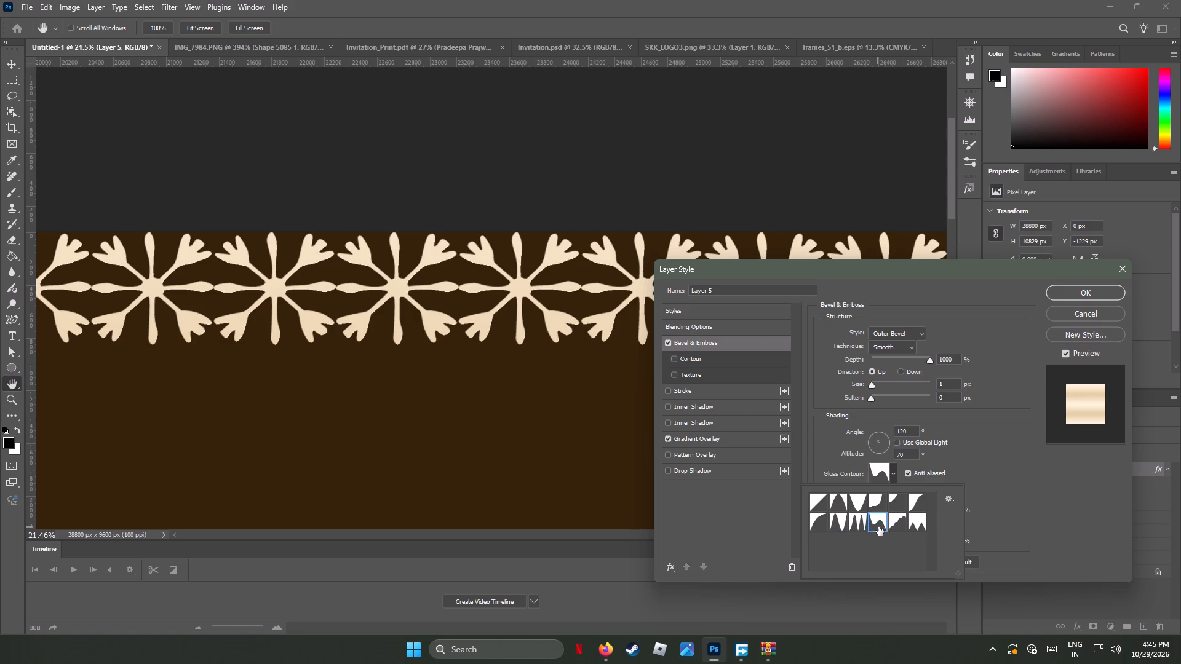
{"action": "left_click", "coordinate": [860, 521]}
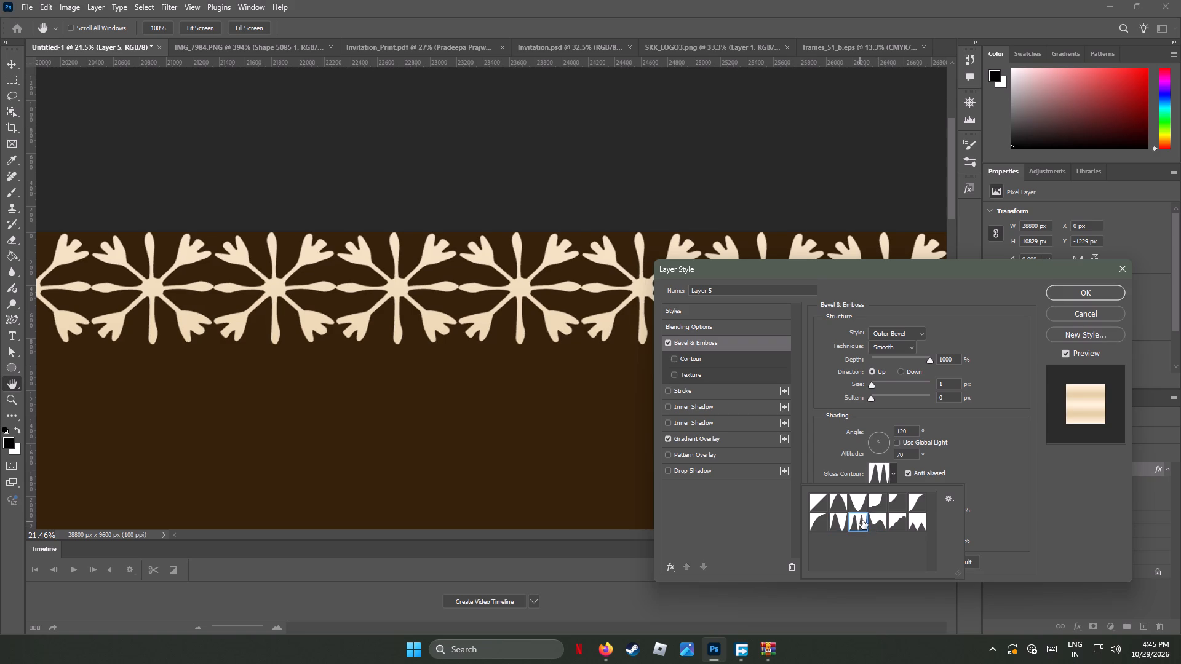
{"action": "left_click", "coordinate": [918, 500]}
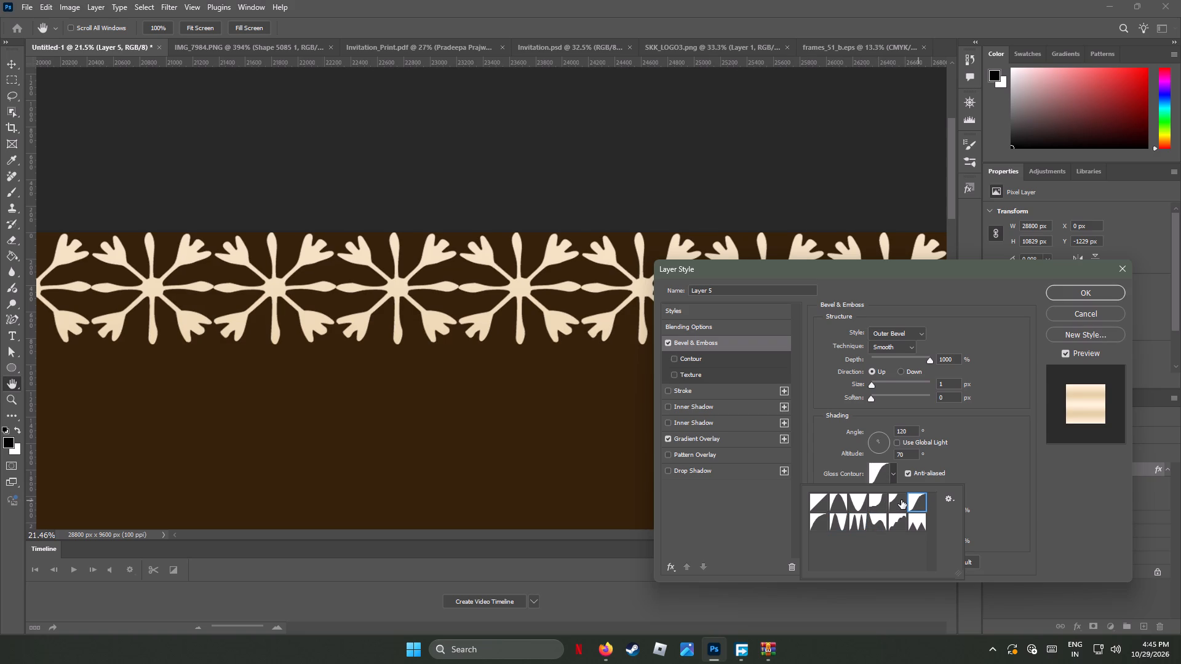
{"action": "left_click", "coordinate": [901, 500]}
{"action": "left_click", "coordinate": [877, 497]}
{"action": "left_click", "coordinate": [1097, 291]}
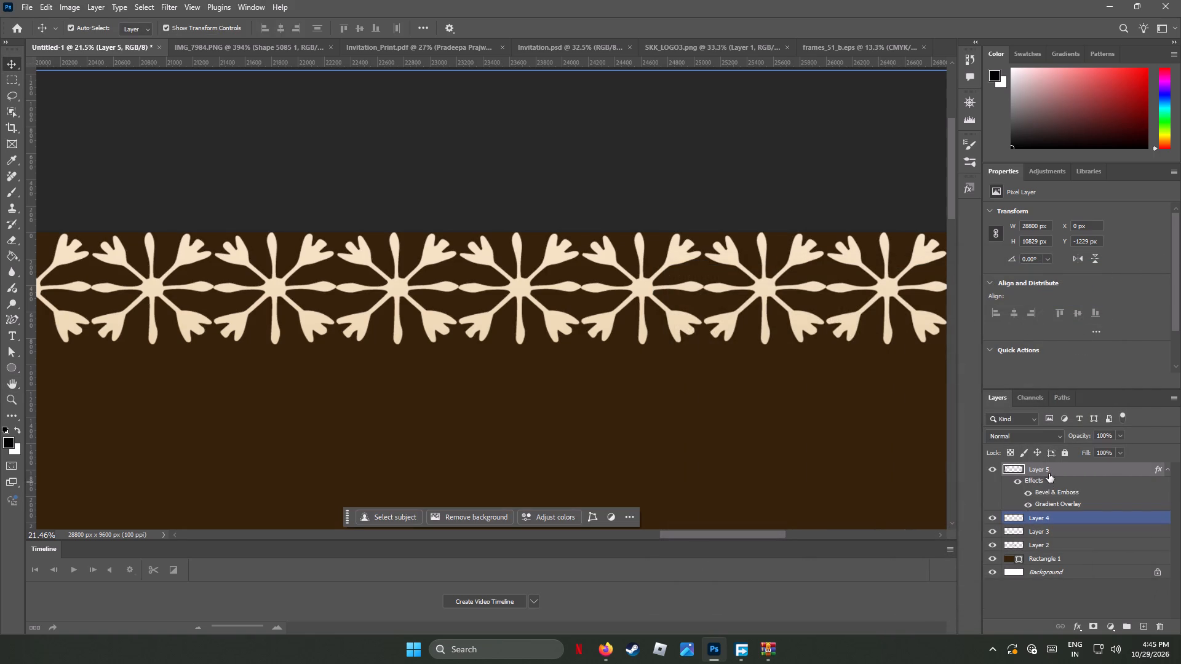
Enable the Contour option of the frame layer's Bevel & Emboss and set its range to 24%.
{"action": "right_click", "coordinate": [1050, 468]}
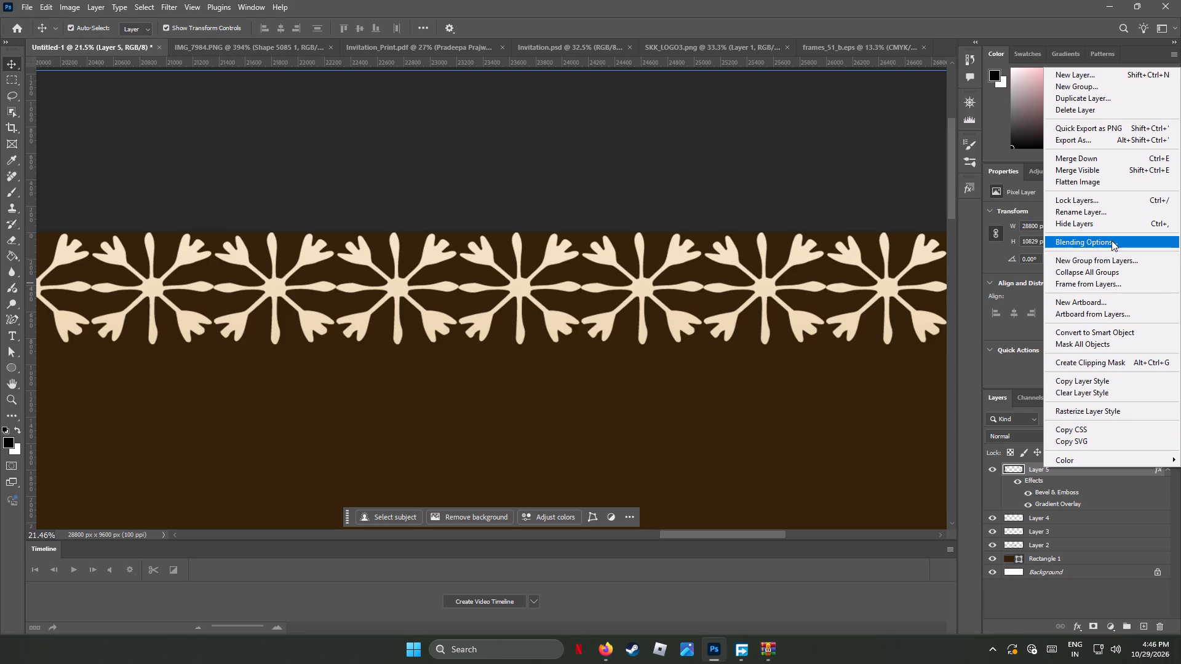
{"action": "left_click", "coordinate": [1111, 240]}
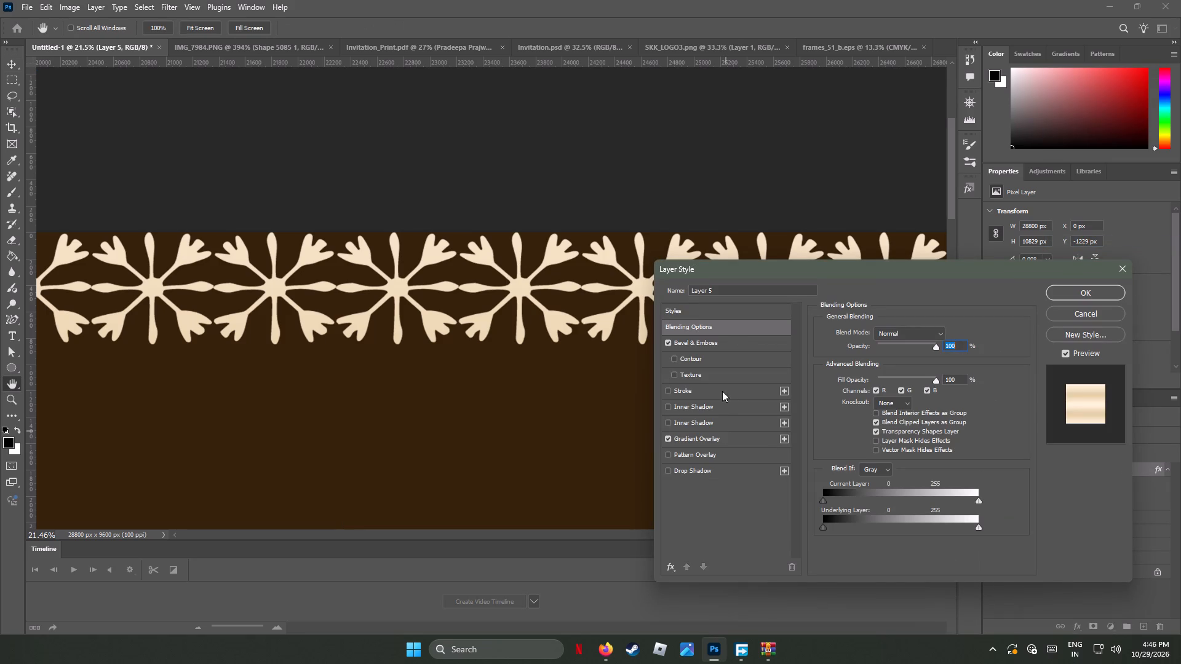
{"action": "left_click", "coordinate": [694, 361]}
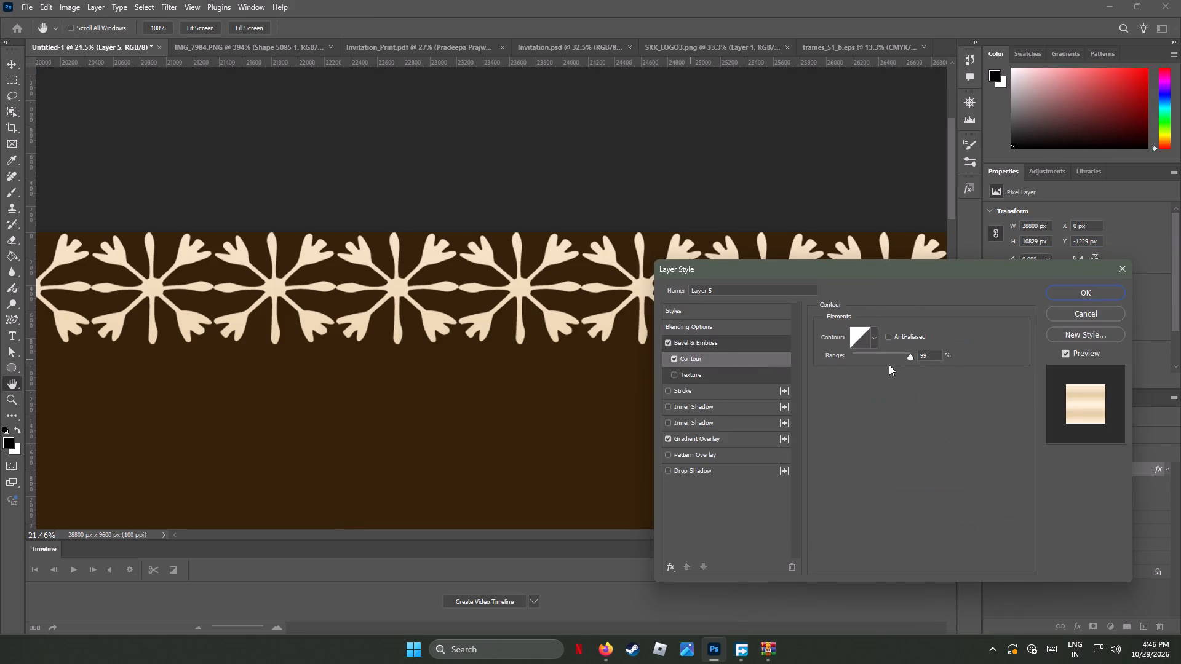
{"action": "left_click_drag", "start_coordinate": [909, 358], "coordinate": [889, 359]}
{"action": "left_click_drag", "start_coordinate": [889, 359], "coordinate": [848, 355]}
{"action": "left_click_drag", "start_coordinate": [910, 356], "coordinate": [891, 358]}
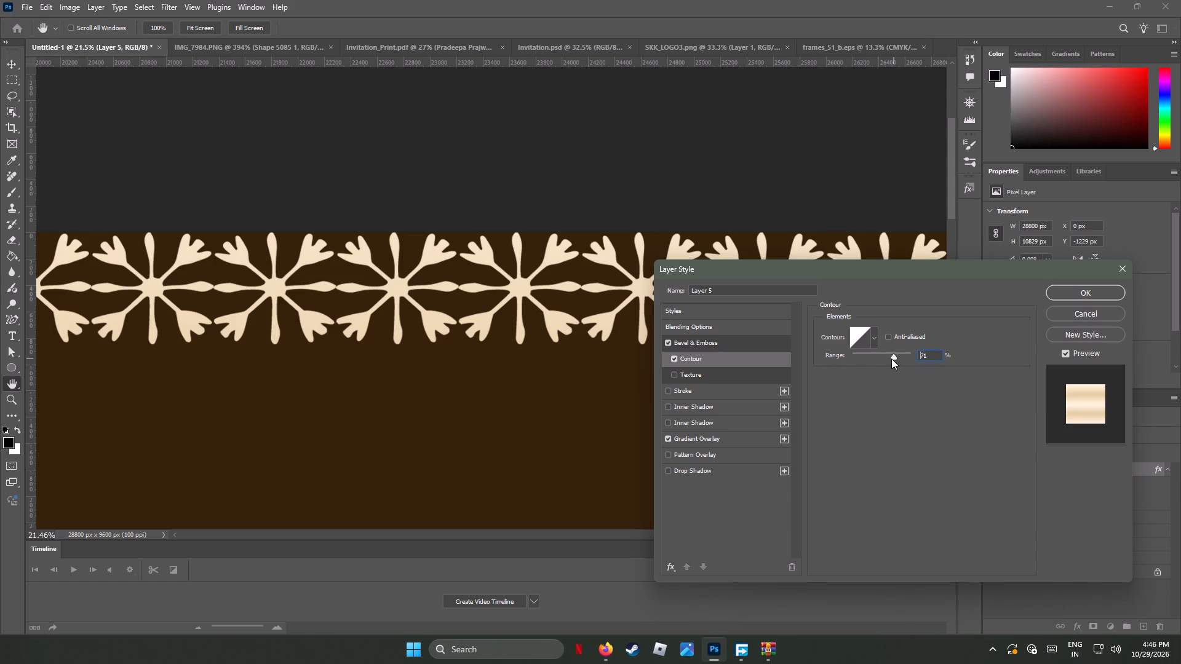
{"action": "left_click_drag", "start_coordinate": [891, 358], "coordinate": [858, 360]}
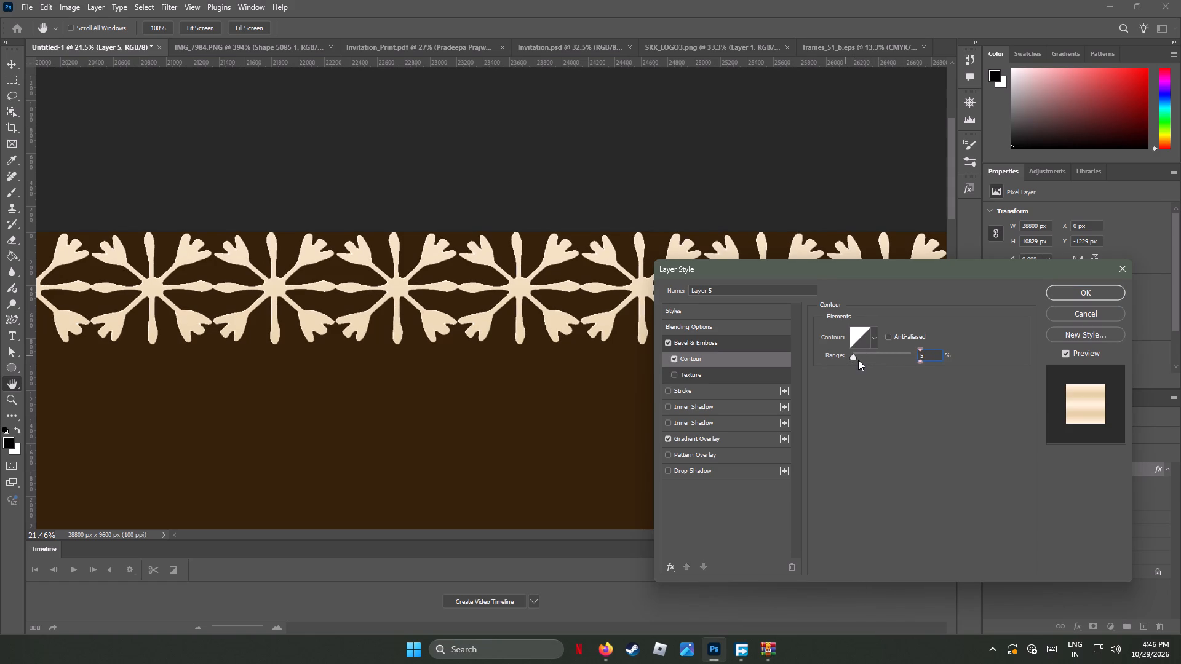
{"action": "left_click_drag", "start_coordinate": [858, 360], "coordinate": [866, 360]}
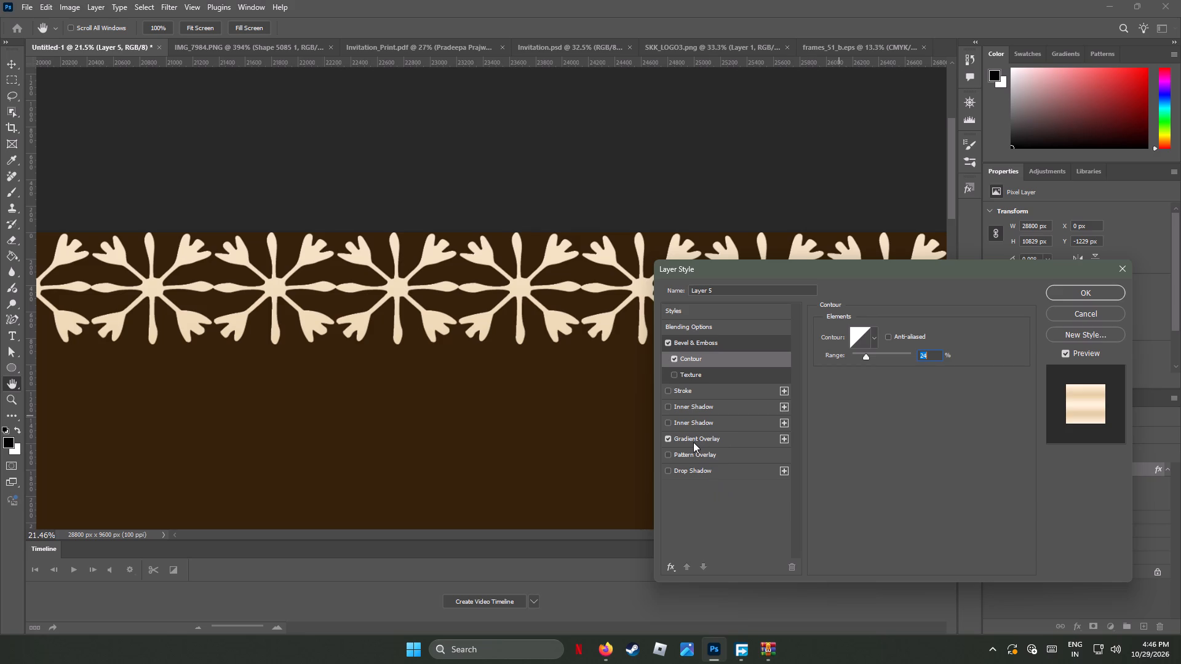
Add an Inner Shadow to the frame layer with opacity 31%, distance 13 px, choke 40% and size 27 px.
{"action": "left_click", "coordinate": [670, 406]}
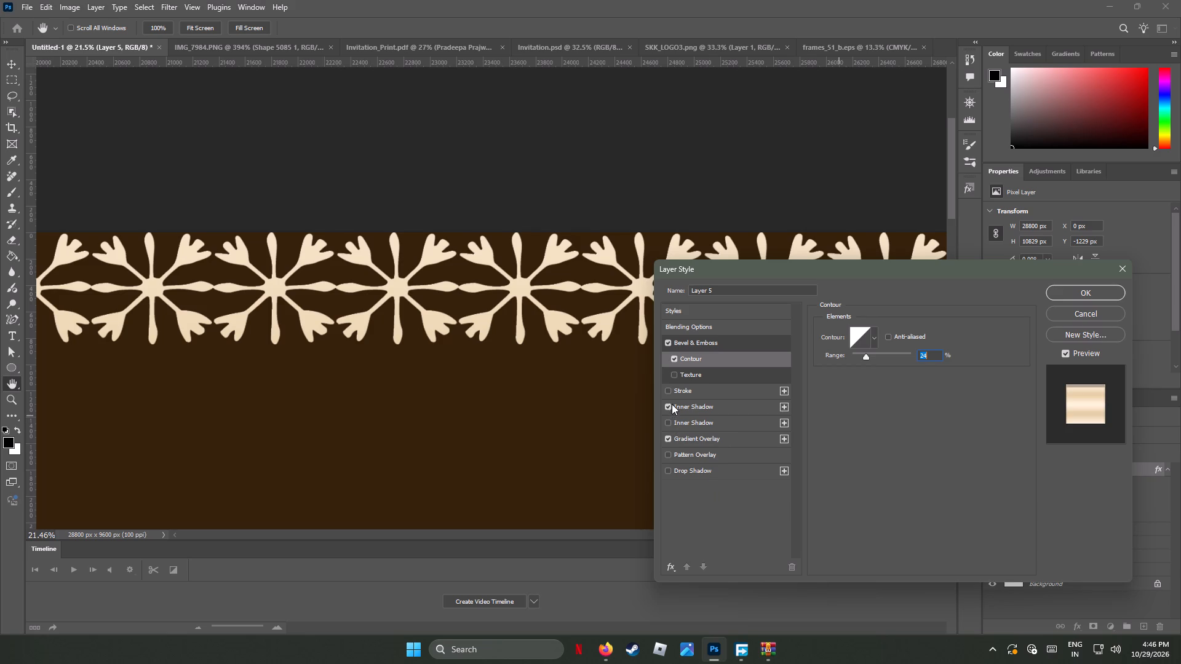
{"action": "left_click", "coordinate": [690, 406]}
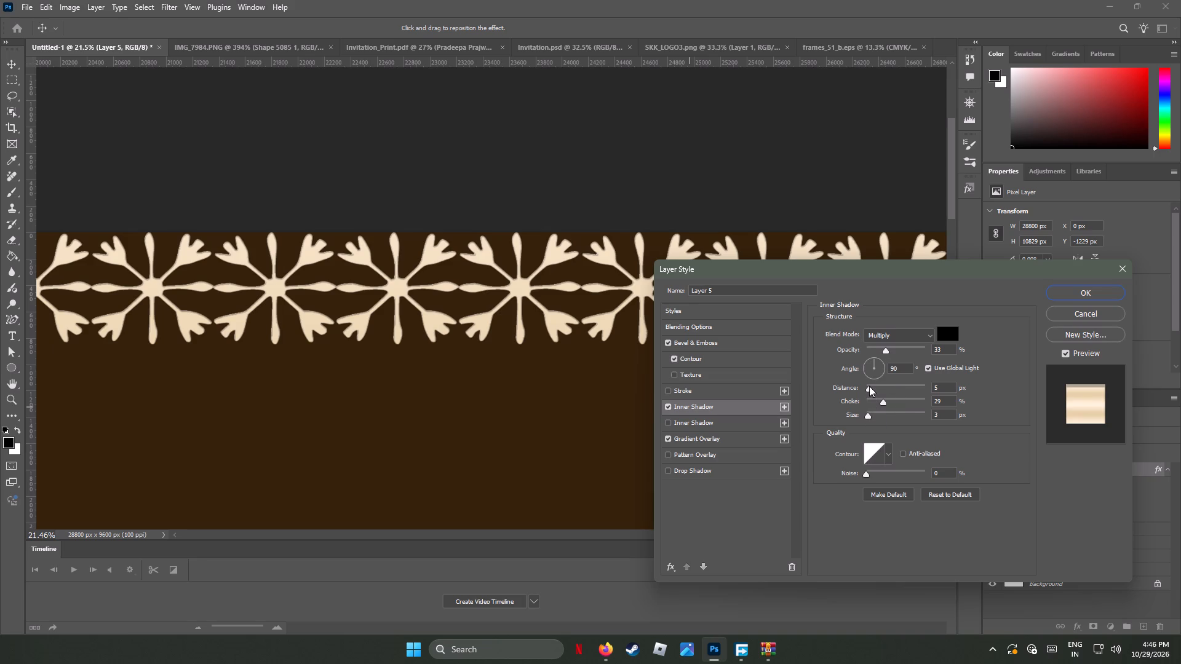
{"action": "left_click_drag", "start_coordinate": [868, 387], "coordinate": [887, 390]}
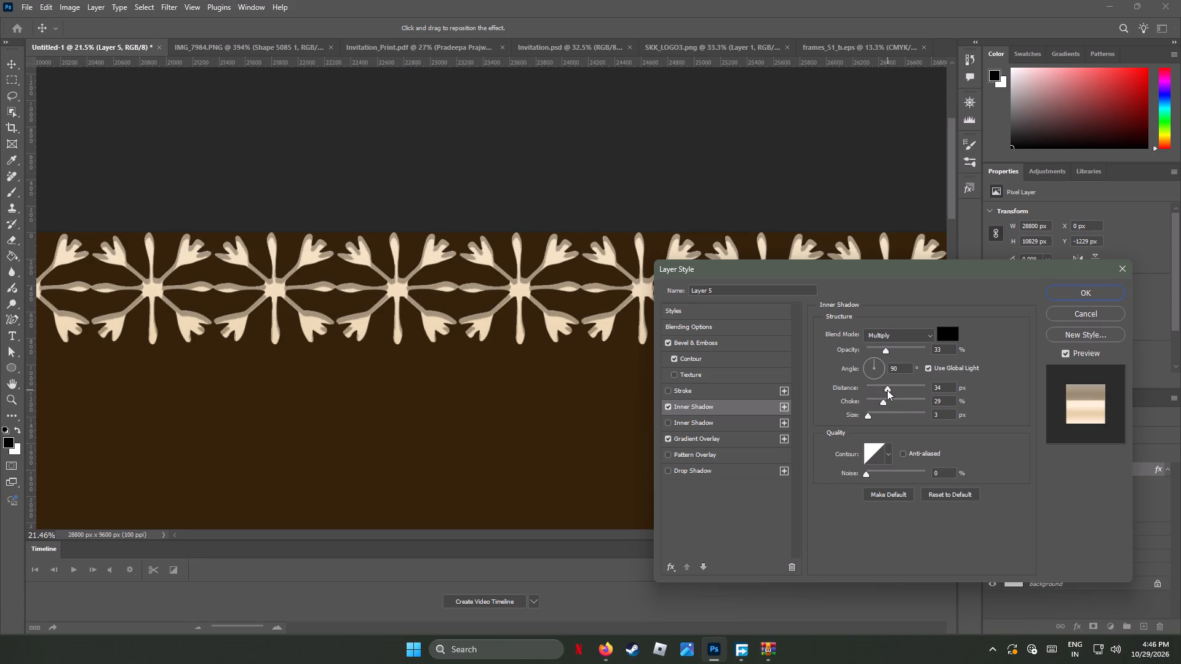
{"action": "left_click_drag", "start_coordinate": [887, 390], "coordinate": [890, 390]}
{"action": "left_click_drag", "start_coordinate": [883, 403], "coordinate": [883, 403]}
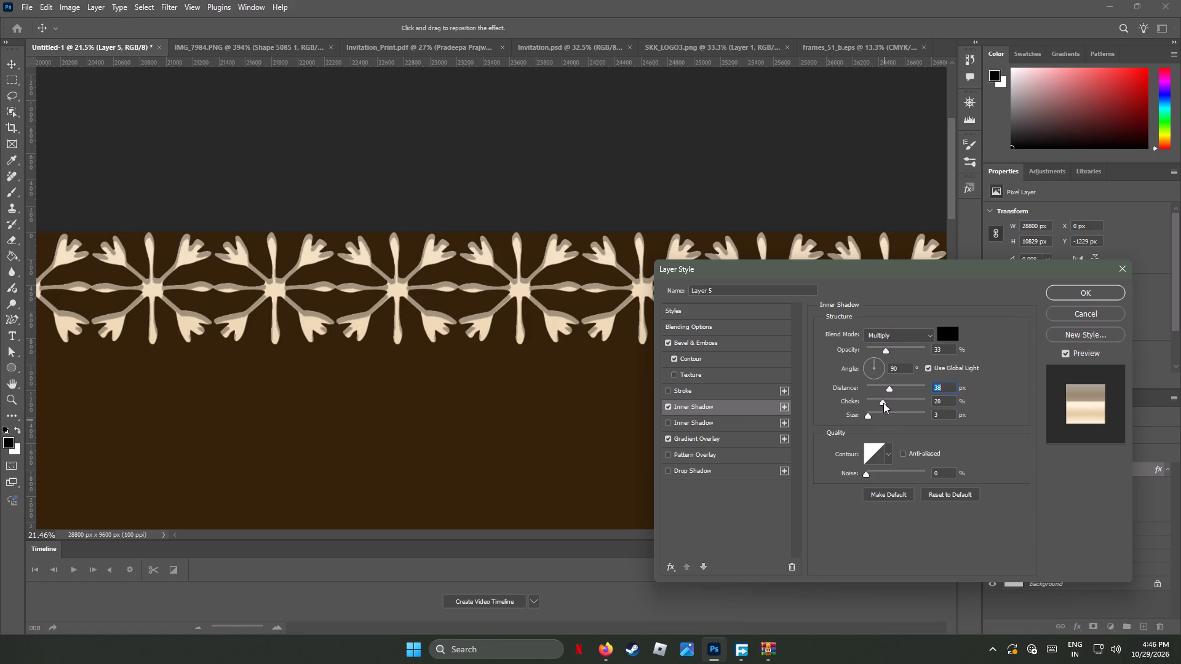
{"action": "left_click_drag", "start_coordinate": [883, 403], "coordinate": [908, 404]}
{"action": "left_click_drag", "start_coordinate": [869, 416], "coordinate": [880, 417]}
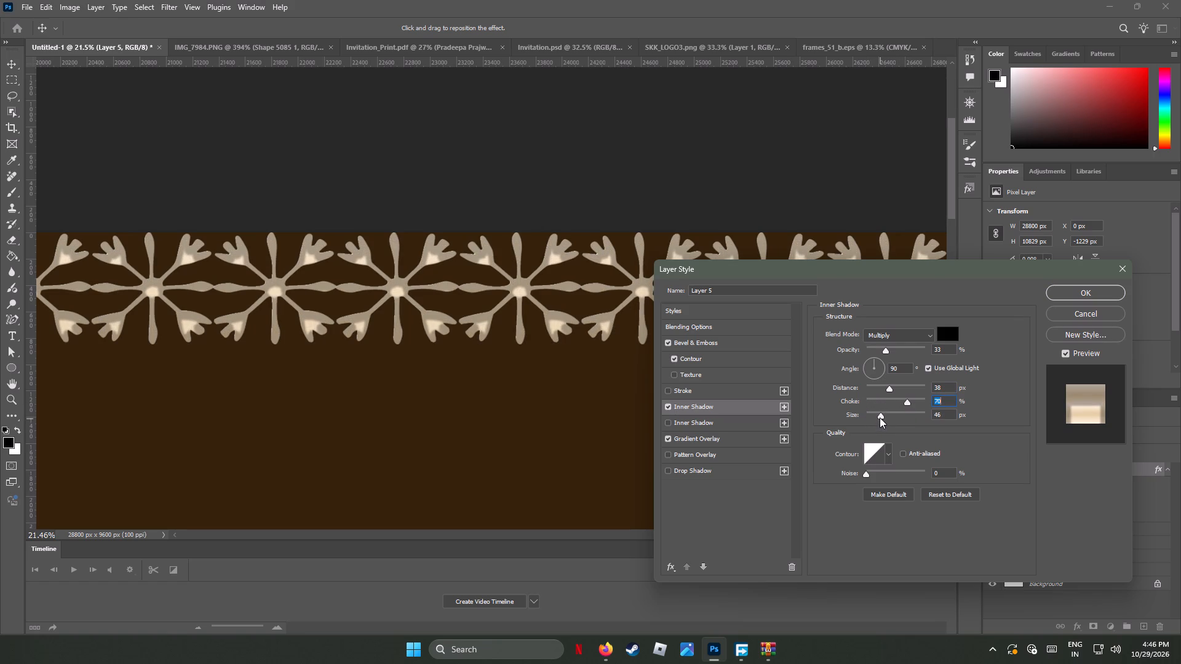
{"action": "left_click_drag", "start_coordinate": [880, 417], "coordinate": [877, 417]}
{"action": "left_click_drag", "start_coordinate": [889, 389], "coordinate": [889, 388]}
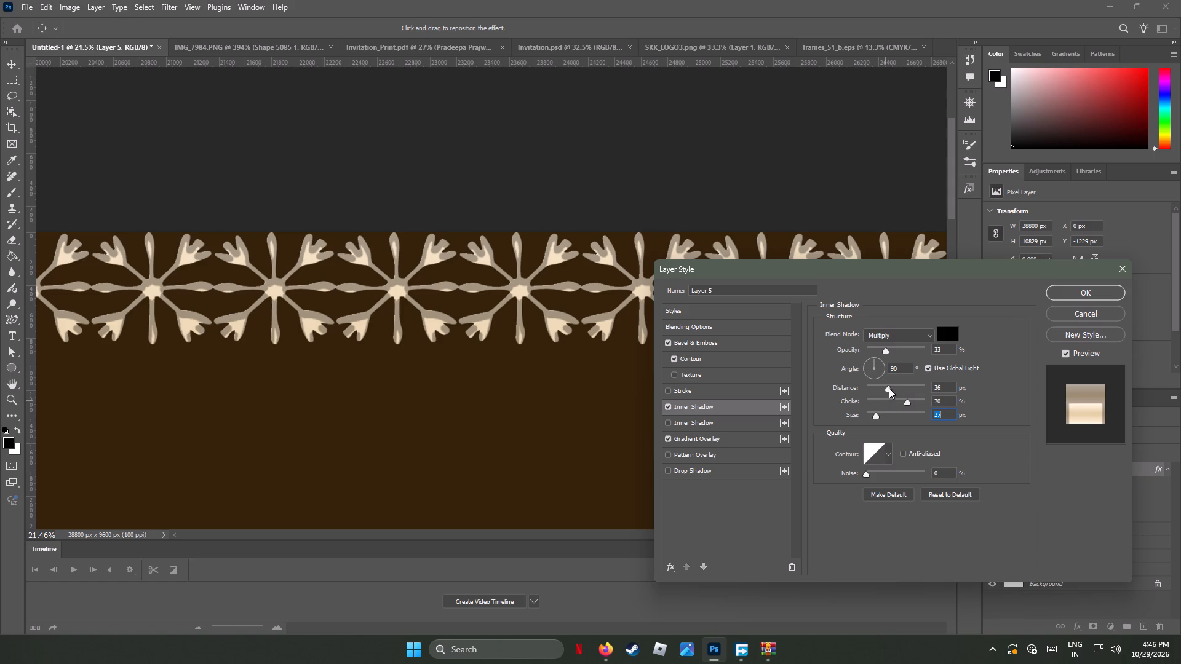
{"action": "left_click_drag", "start_coordinate": [889, 388], "coordinate": [875, 387]}
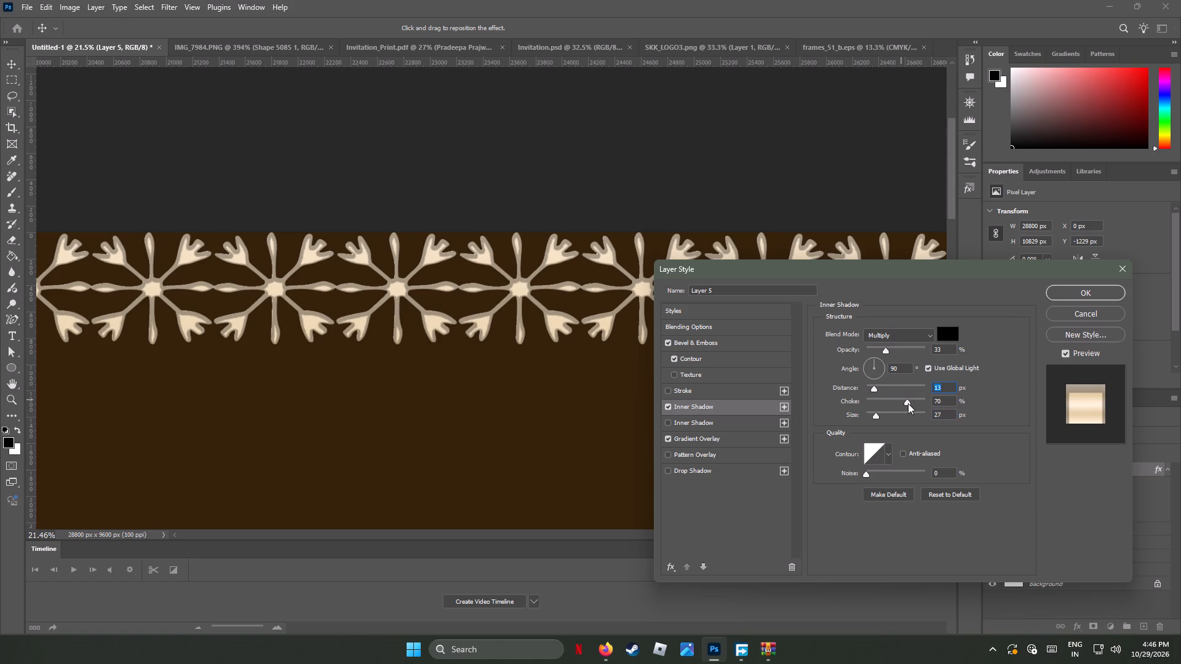
{"action": "left_click_drag", "start_coordinate": [908, 403], "coordinate": [890, 402]}
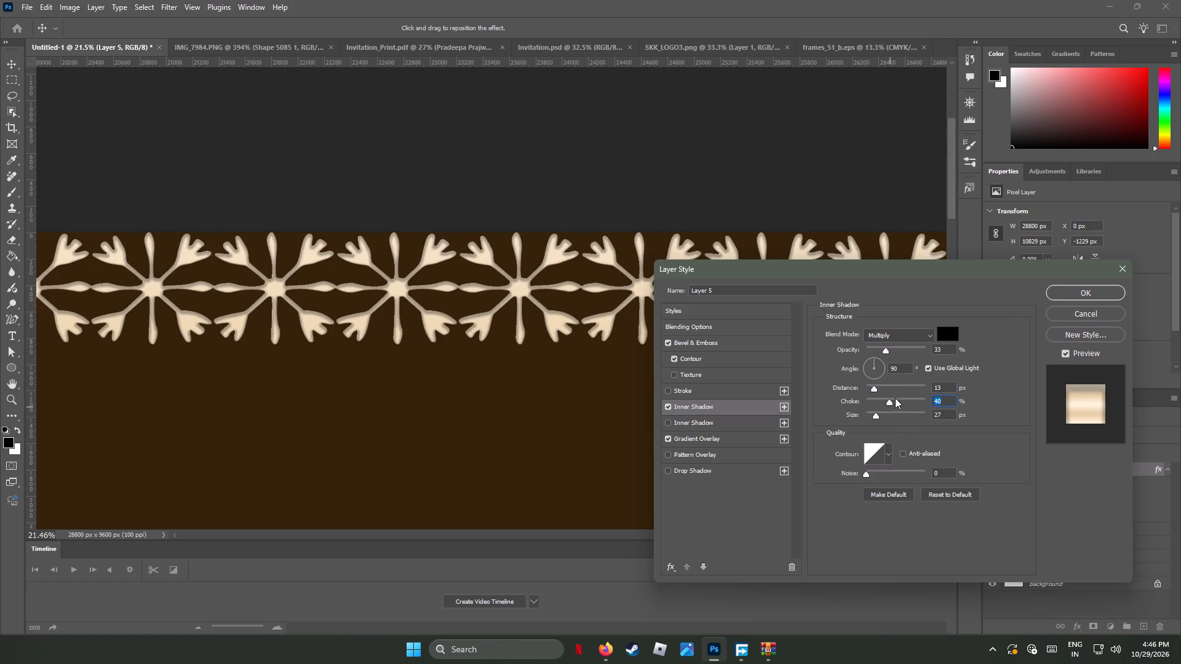
{"action": "left_click", "coordinate": [887, 351]}
Compare several Inner Shadow contours on the frame, choose the cone-shaped one and apply the layer style.
{"action": "left_click", "coordinate": [889, 453]}
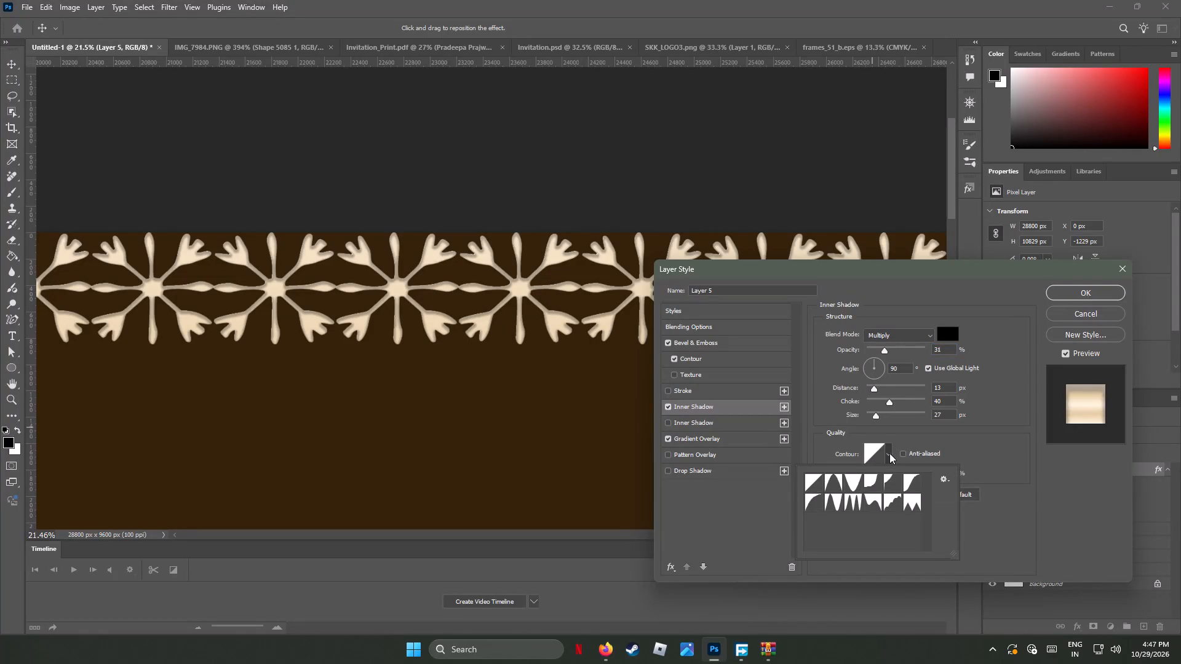
{"action": "left_click", "coordinate": [860, 478]}
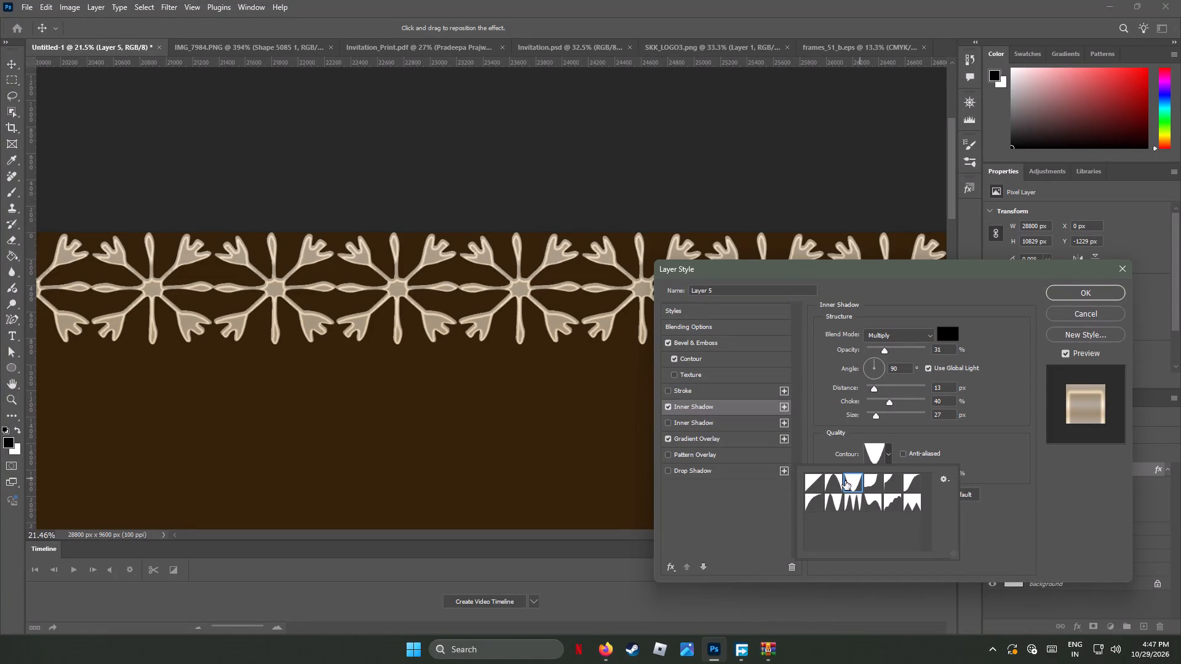
{"action": "left_click", "coordinate": [836, 480]}
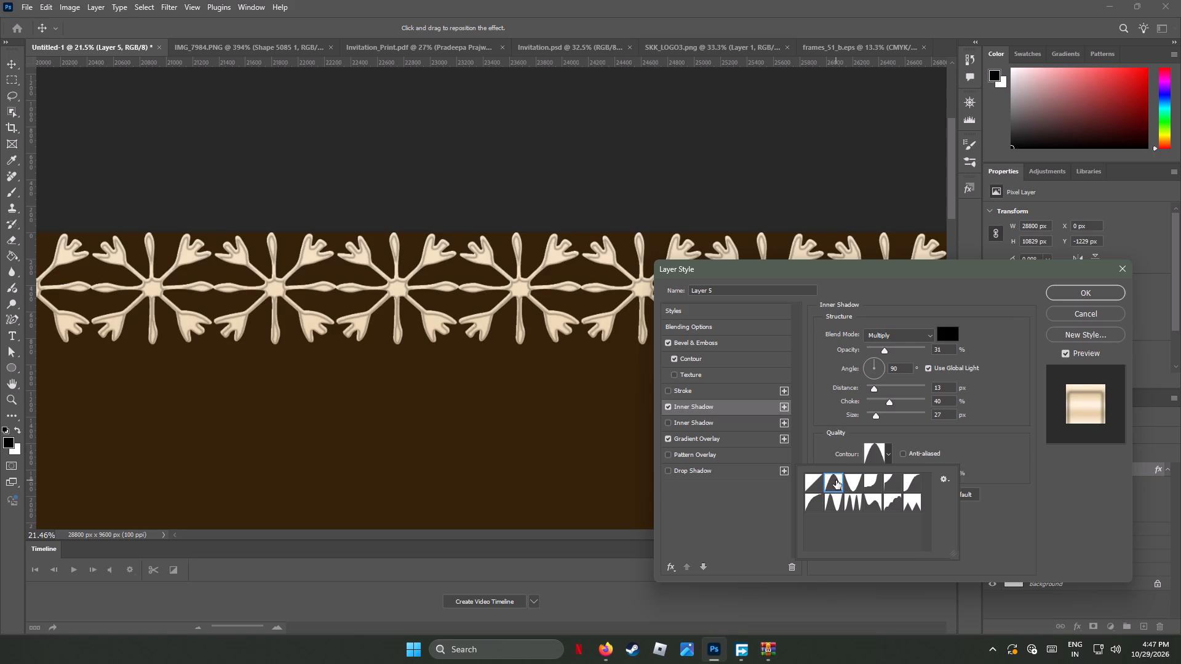
{"action": "left_click", "coordinate": [819, 503]}
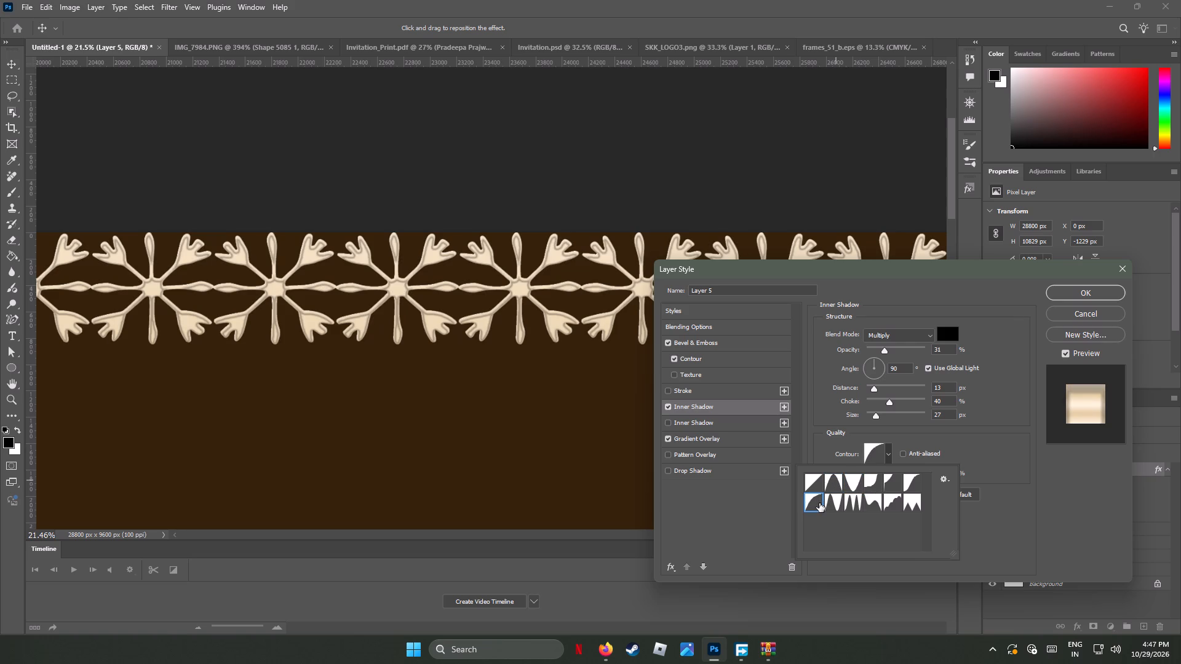
{"action": "left_click", "coordinate": [912, 479]}
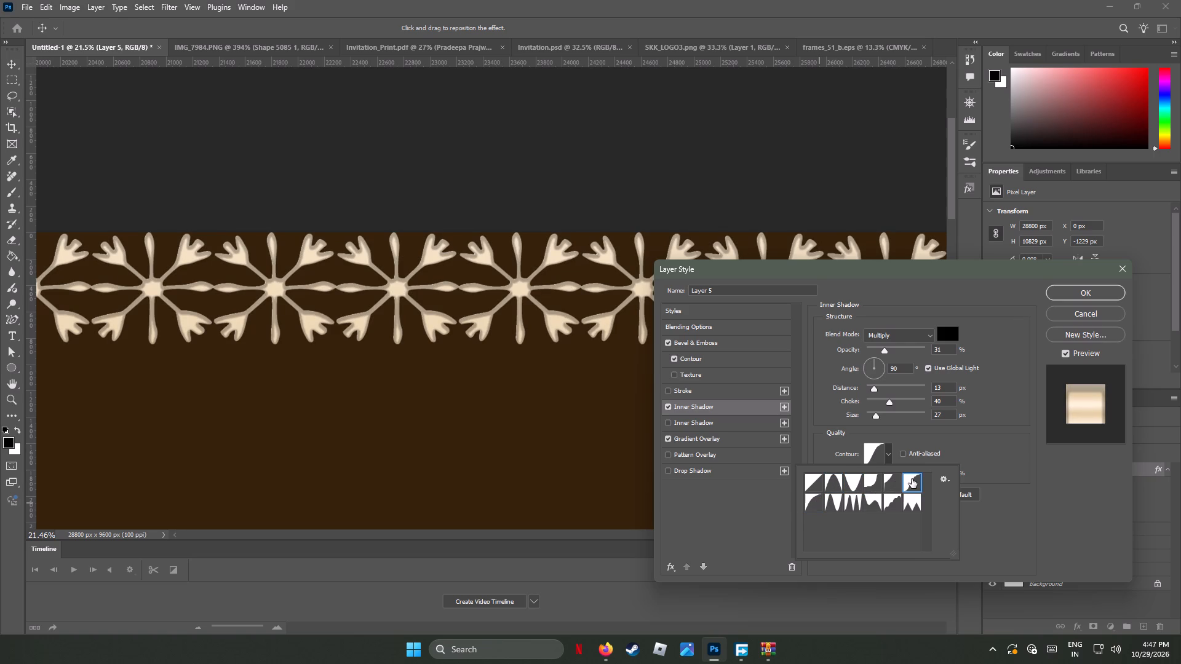
{"action": "left_click", "coordinate": [831, 482]}
{"action": "left_click", "coordinate": [1070, 290]}
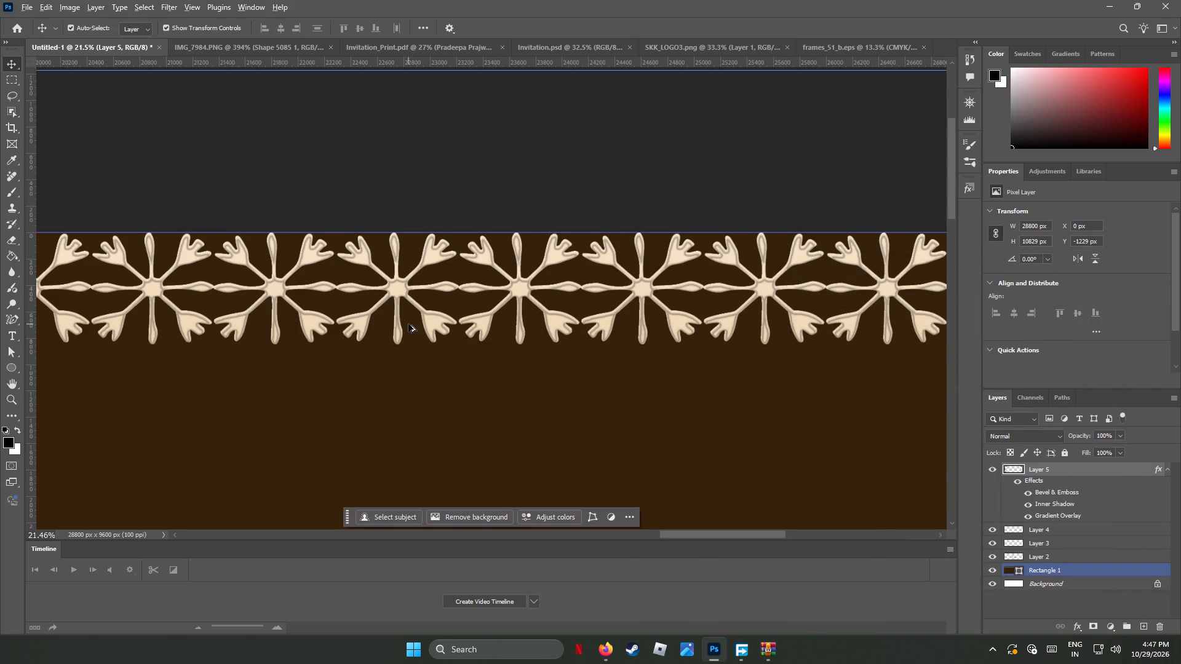
Examine the styled frame border around the Sukumari banner at full extent.
{"action": "scroll", "coordinate": [408, 324], "scroll_direction": "down", "scroll_amount": 8, "text": "alt"}
{"action": "scroll", "coordinate": [408, 324], "scroll_direction": "up", "scroll_amount": 1, "text": "alt"}
{"action": "scroll", "coordinate": [408, 324], "scroll_direction": "down", "scroll_amount": 6, "text": "alt"}
{"action": "scroll", "coordinate": [456, 317], "scroll_direction": "down", "scroll_amount": 2}
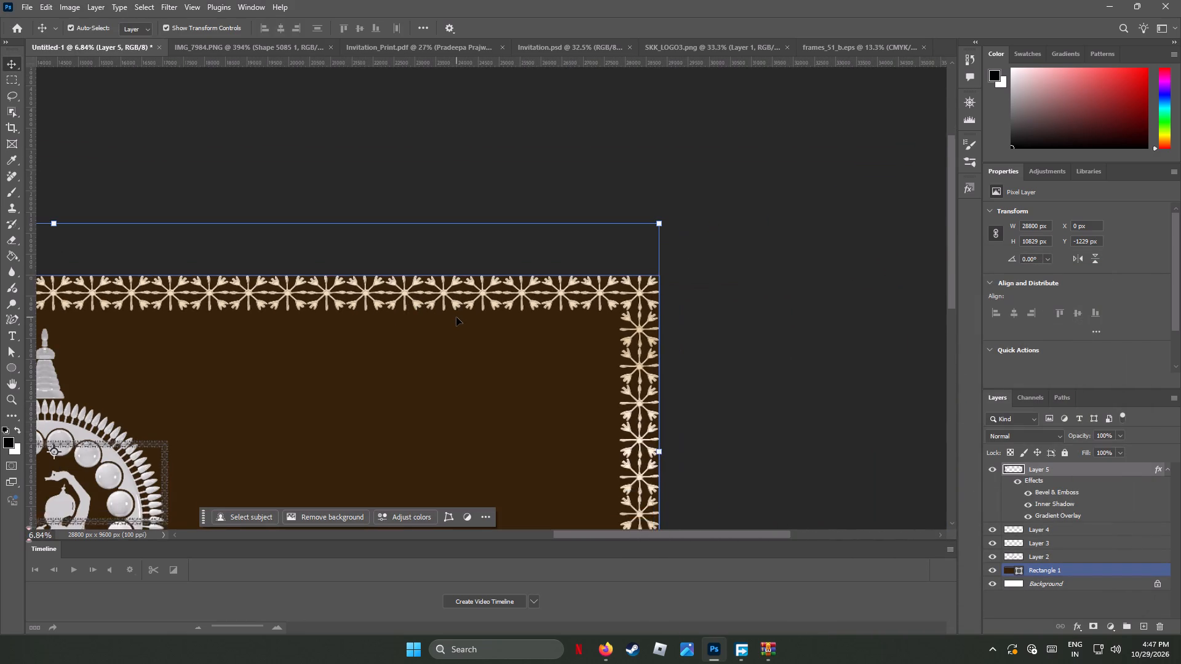
{"action": "scroll", "coordinate": [456, 317], "scroll_direction": "down", "scroll_amount": 5}
{"action": "scroll", "coordinate": [456, 317], "scroll_direction": "up", "scroll_amount": 4}
{"action": "scroll", "coordinate": [456, 317], "scroll_direction": "down", "scroll_amount": 3, "text": "alt"}
{"action": "scroll", "coordinate": [456, 317], "scroll_direction": "up", "scroll_amount": 1, "text": "alt"}
{"action": "scroll", "coordinate": [456, 317], "scroll_direction": "down", "scroll_amount": 5, "text": "alt"}
{"action": "scroll", "coordinate": [456, 317], "scroll_direction": "down", "scroll_amount": 5}
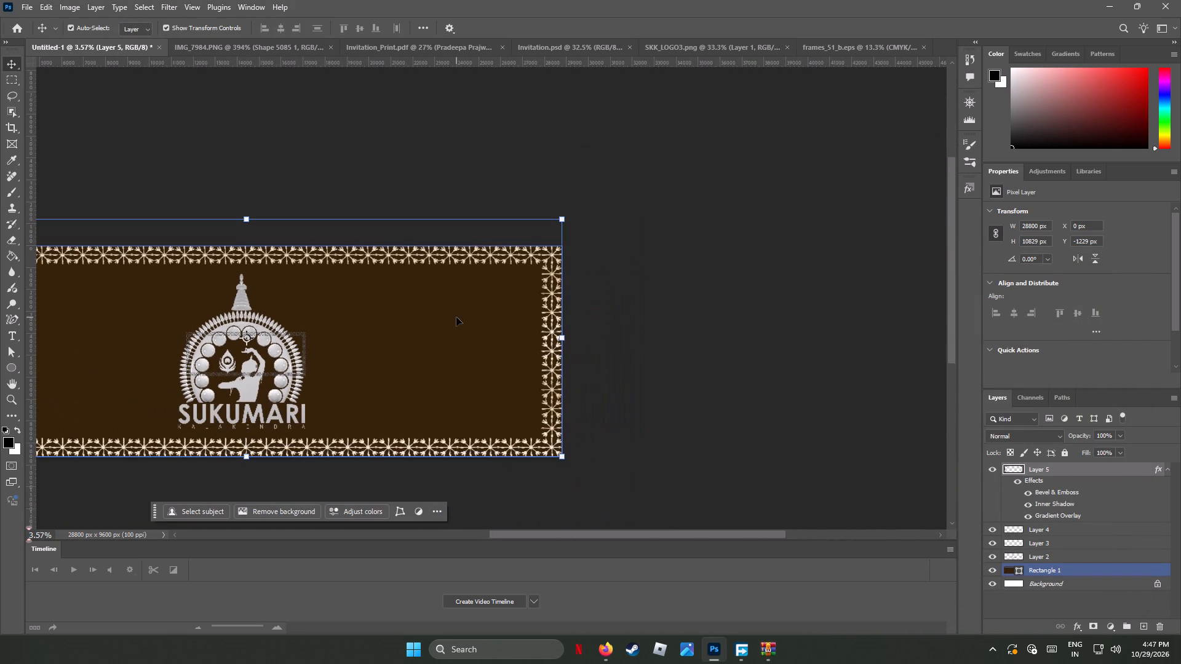
{"action": "scroll", "coordinate": [456, 317], "scroll_direction": "down", "scroll_amount": 3}
{"action": "left_click_drag", "start_coordinate": [570, 532], "coordinate": [557, 532]}
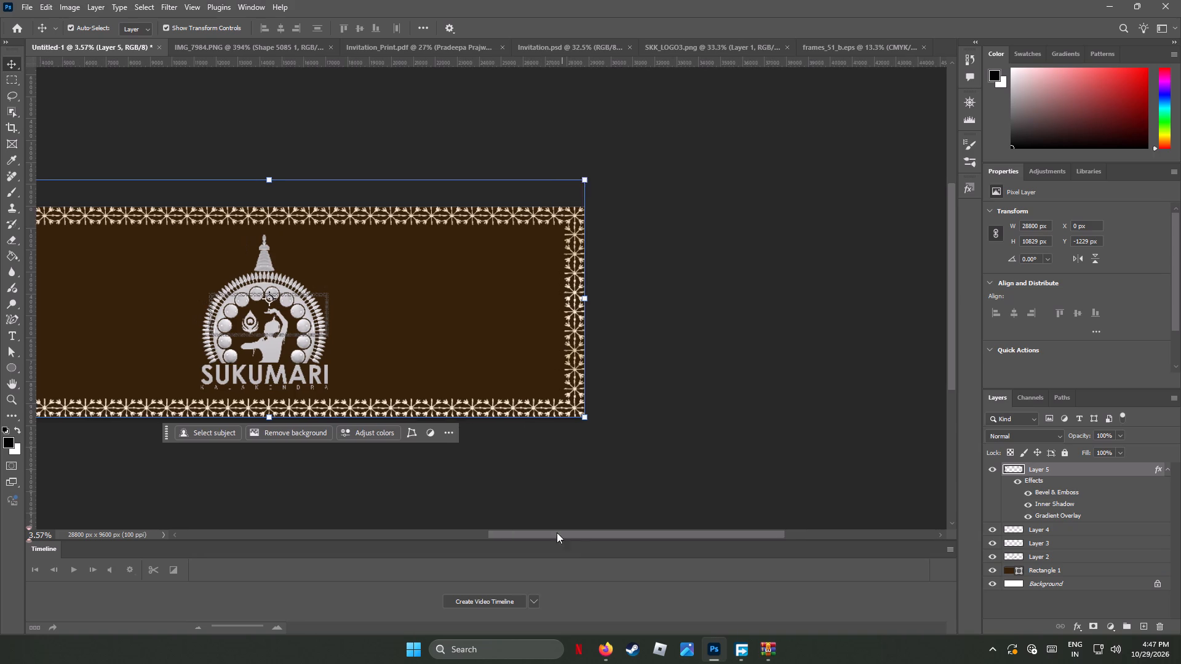
Undo the selection and the crop in the frames_51_b.eps document.
{"action": "left_click_drag", "start_coordinate": [557, 532], "coordinate": [498, 524]}
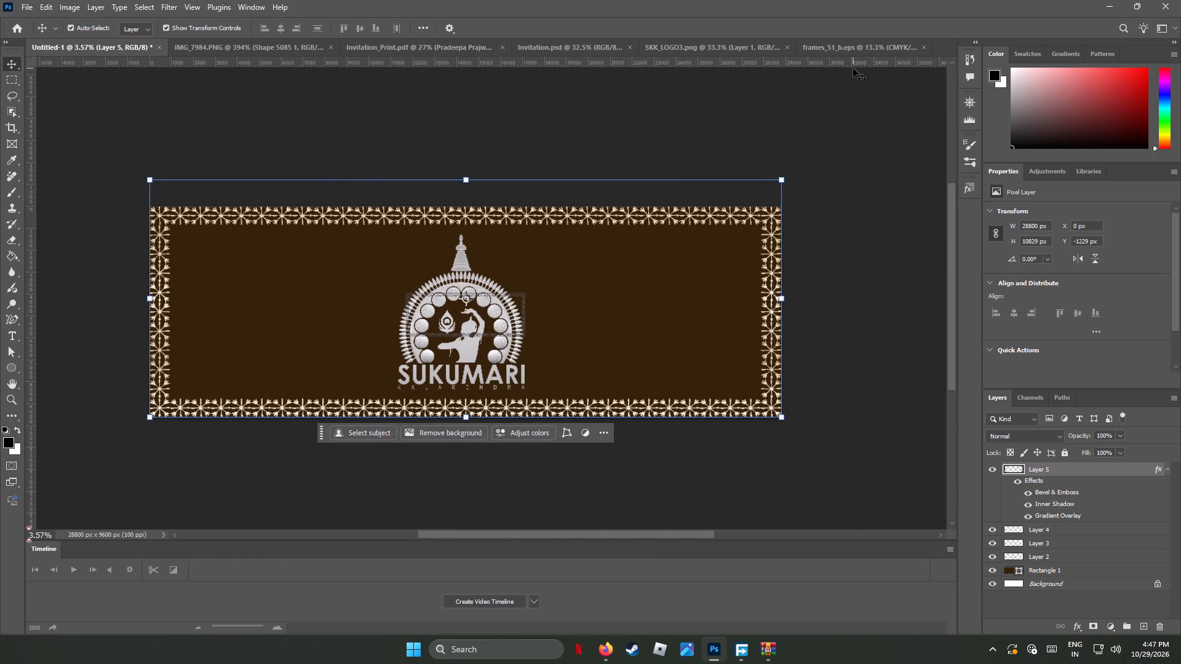
{"action": "left_click", "coordinate": [854, 49]}
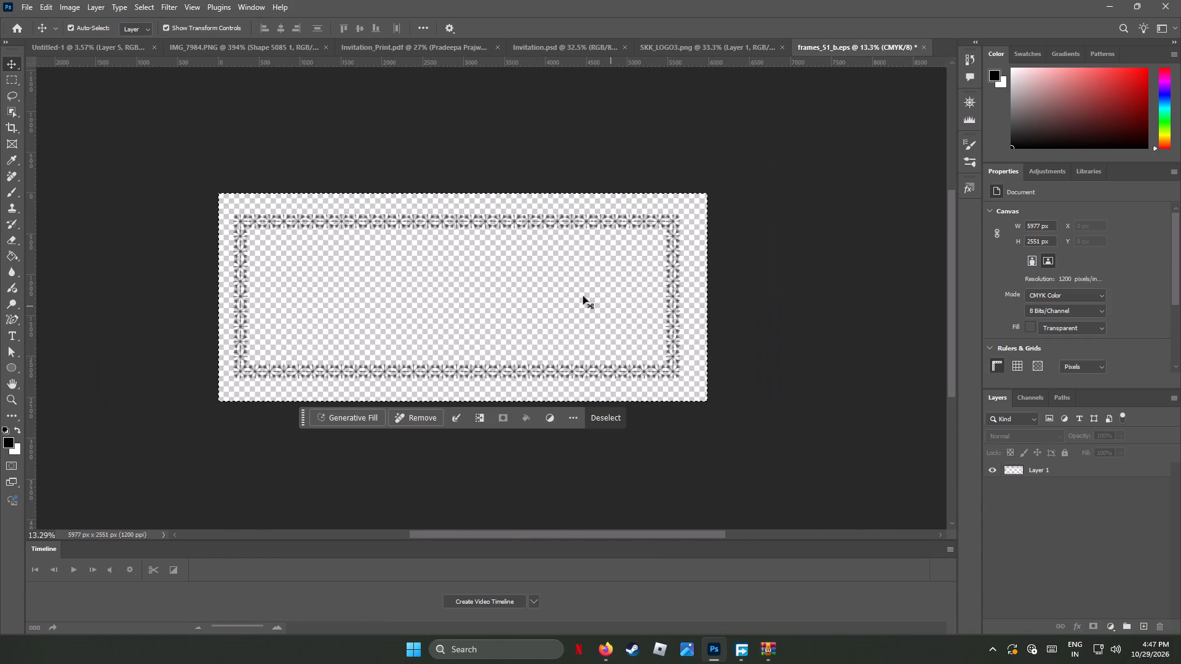
{"action": "key", "text": "ctrl+z"}
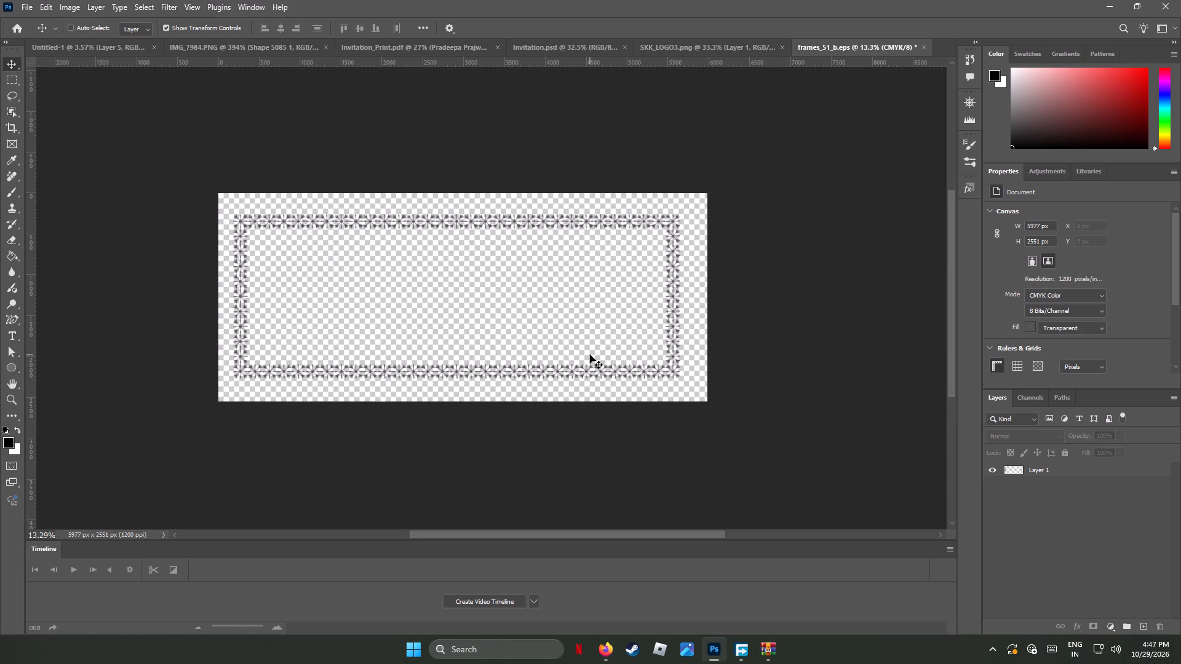
{"action": "key", "text": "ctrl+z"}
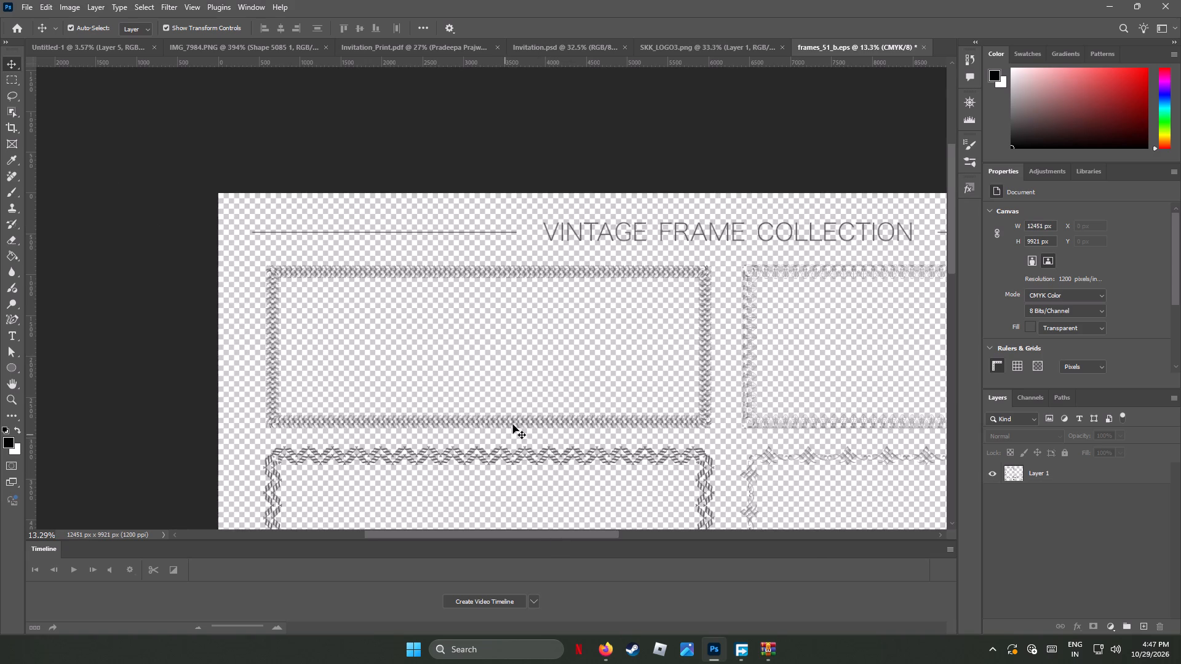
{"action": "scroll", "coordinate": [525, 401], "scroll_direction": "up", "scroll_amount": 5, "text": "alt"}
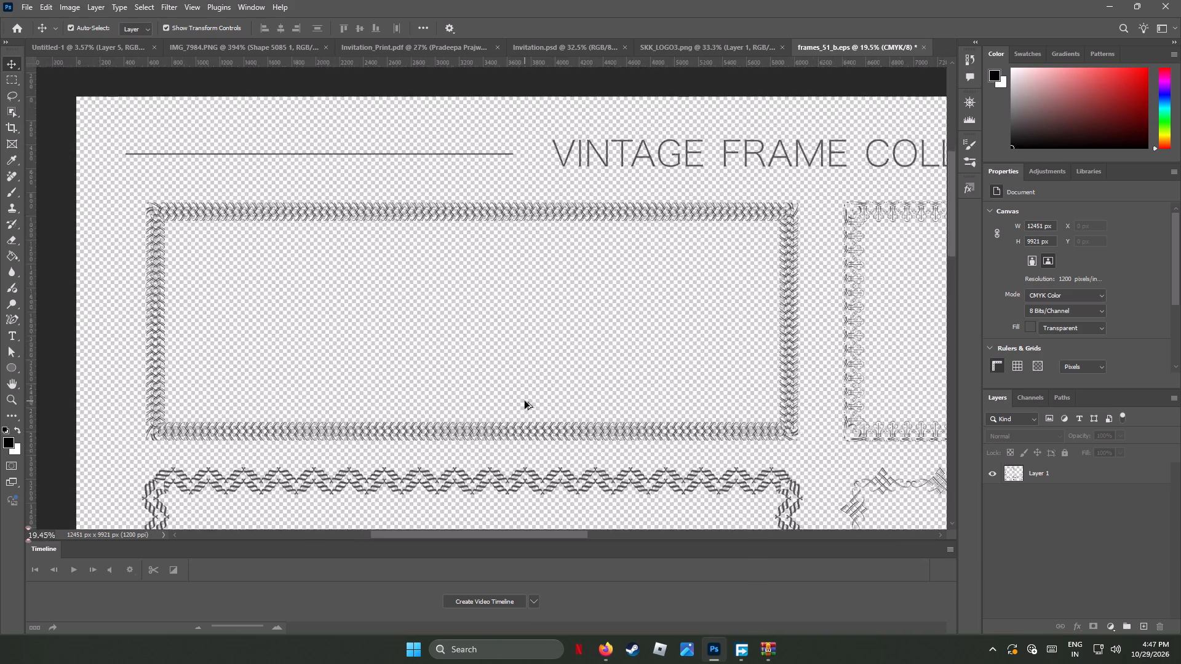
{"action": "scroll", "coordinate": [525, 401], "scroll_direction": "up", "scroll_amount": 5, "text": "alt"}
{"action": "scroll", "coordinate": [528, 403], "scroll_direction": "down", "scroll_amount": 1, "text": "alt"}
{"action": "scroll", "coordinate": [528, 403], "scroll_direction": "up", "scroll_amount": 5, "text": "alt"}
{"action": "scroll", "coordinate": [528, 403], "scroll_direction": "down", "scroll_amount": 1, "text": "alt"}
{"action": "scroll", "coordinate": [528, 403], "scroll_direction": "up", "scroll_amount": 2, "text": "alt"}
{"action": "scroll", "coordinate": [528, 403], "scroll_direction": "down", "scroll_amount": 2, "text": "alt"}
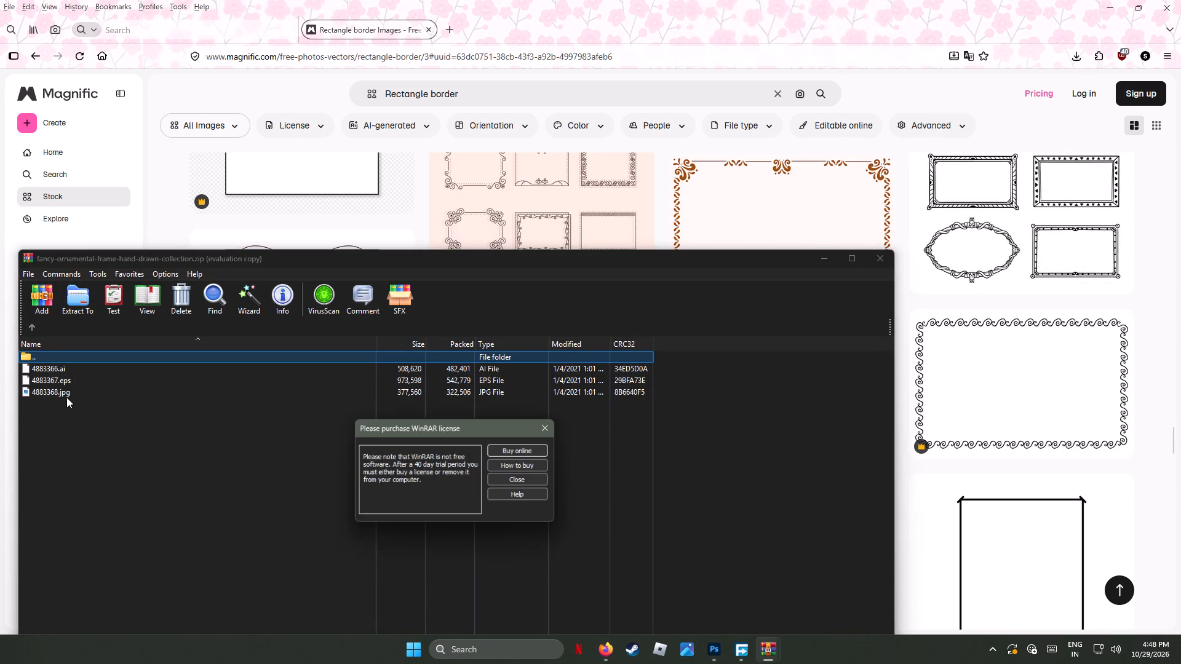
{"action": "left_click", "coordinate": [506, 483]}
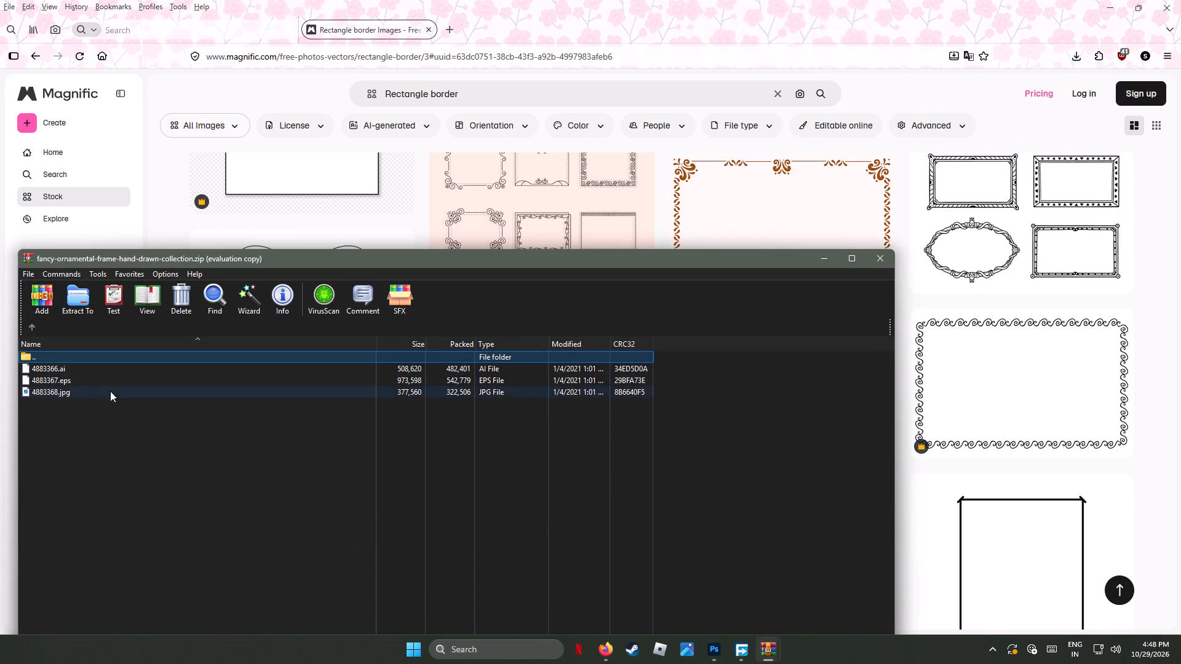
Open 4883367.eps from the archive in Adobe Photoshop 2025 for this time only, rasterized at 8333 x 8333 pixels and 1200 pixels/inch in CMYK.
{"action": "left_click", "coordinate": [50, 379]}
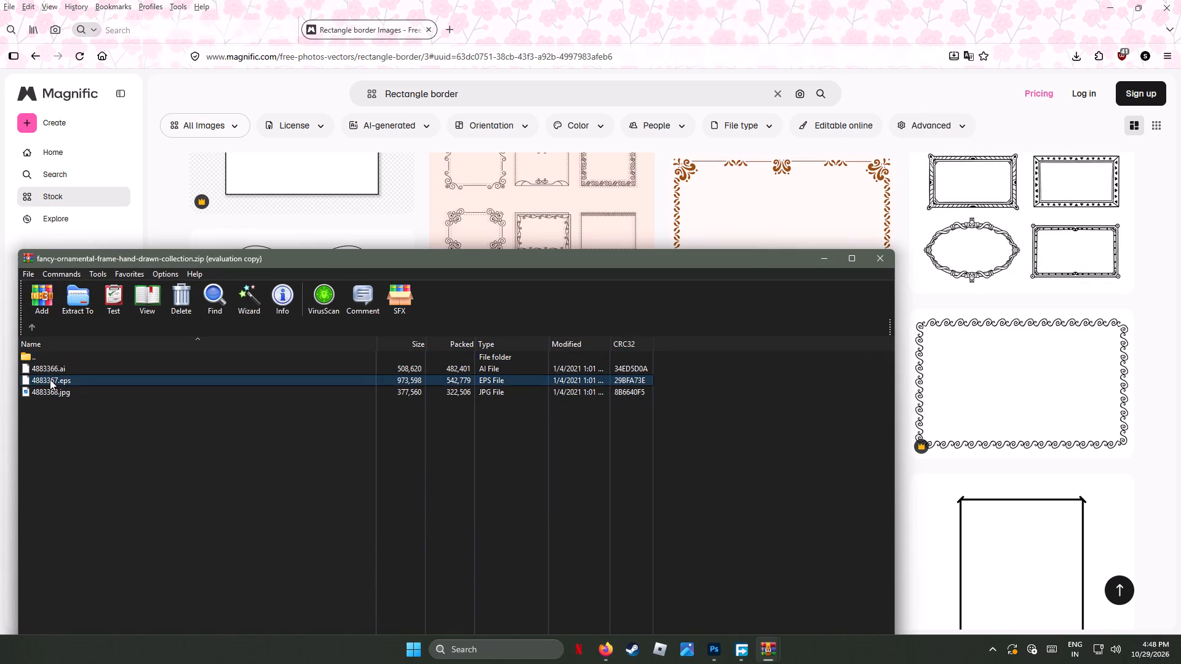
{"action": "double_click", "coordinate": [50, 379]}
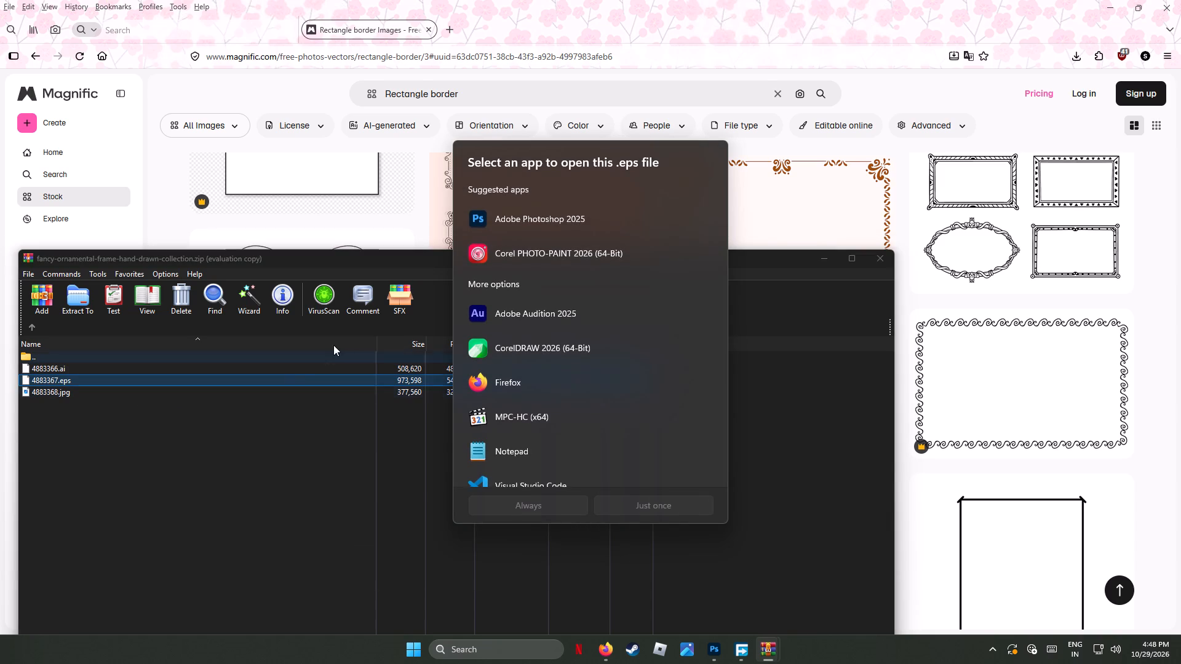
{"action": "left_click", "coordinate": [531, 223]}
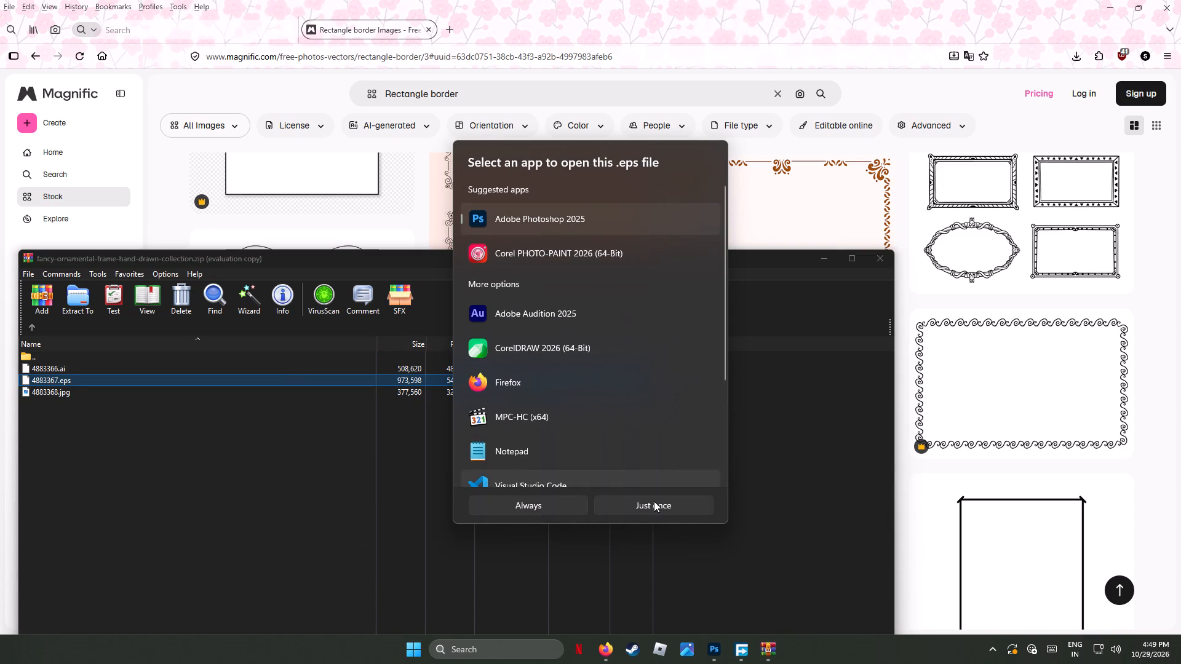
{"action": "left_click", "coordinate": [654, 506]}
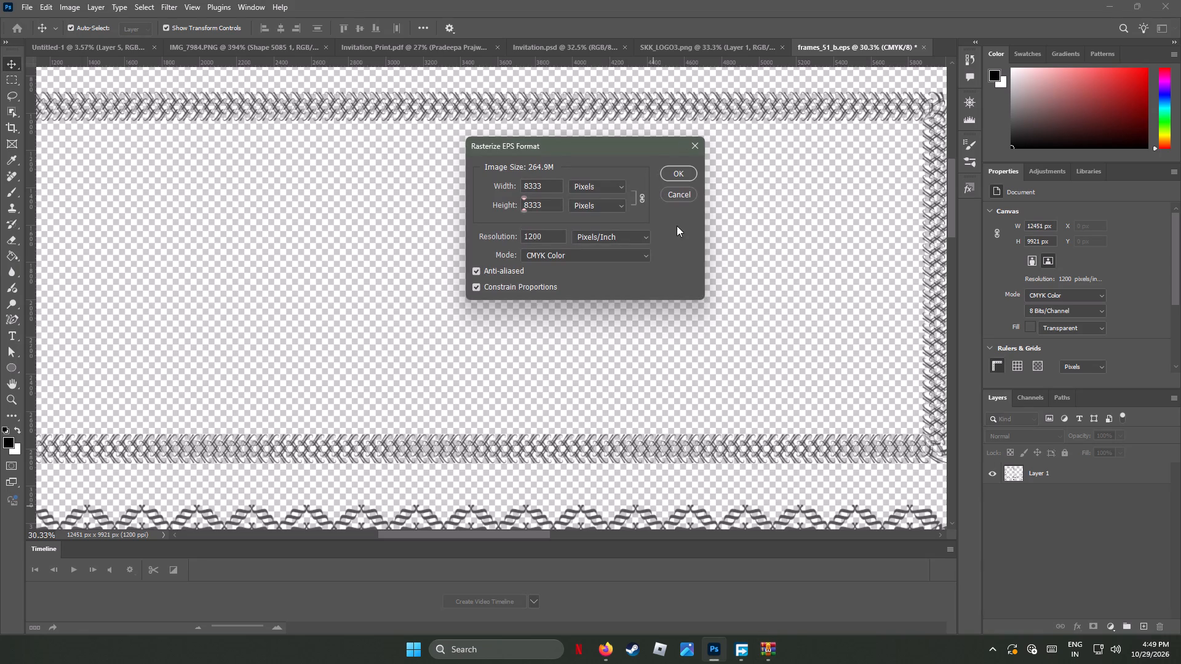
{"action": "left_click", "coordinate": [677, 173]}
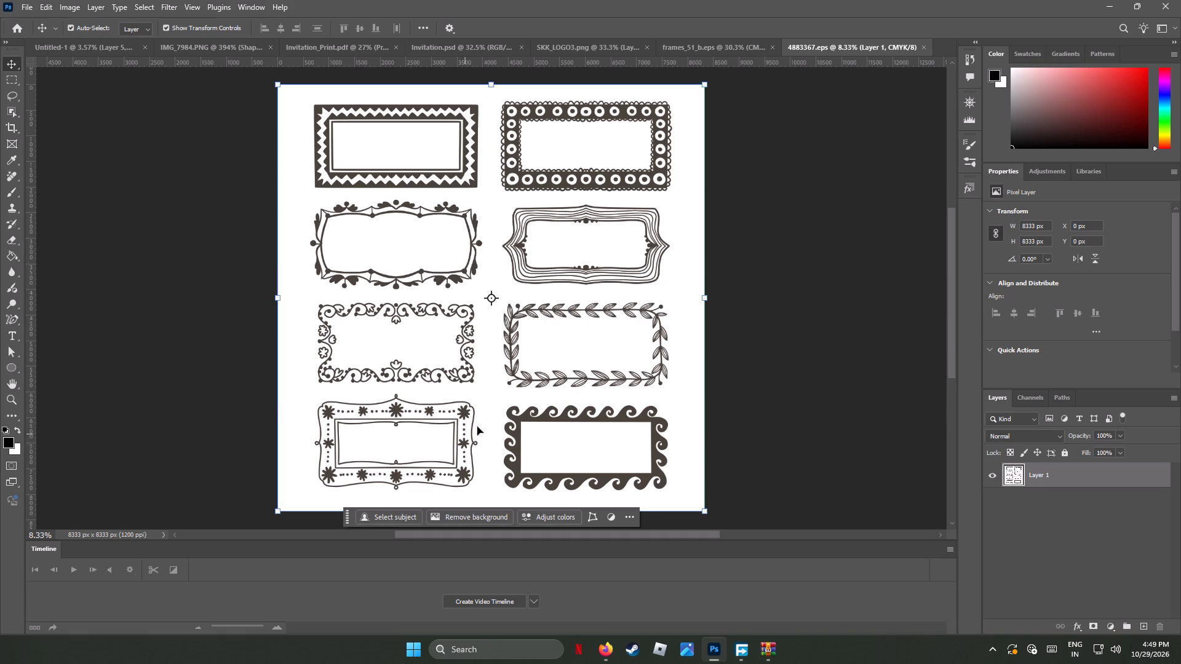
Open 4883366.ai from the fancy ornamental frame archive in WinRAR with Adobe Photoshop 2025, for this time only.
{"action": "left_click", "coordinate": [773, 652]}
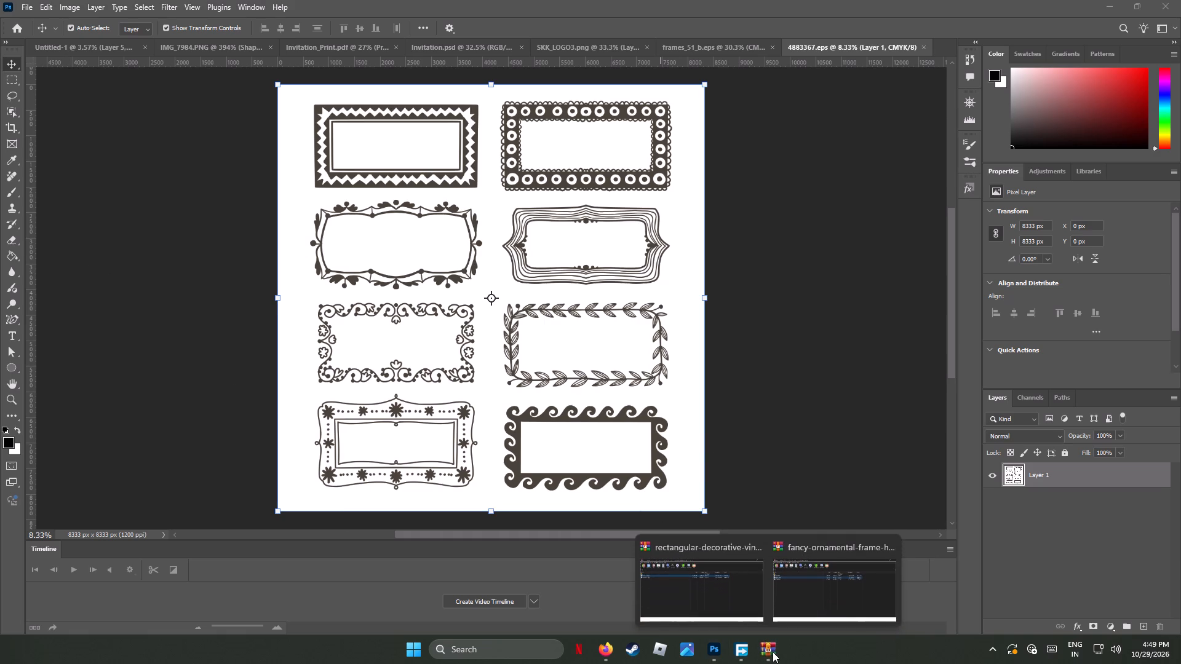
{"action": "left_click", "coordinate": [789, 587]}
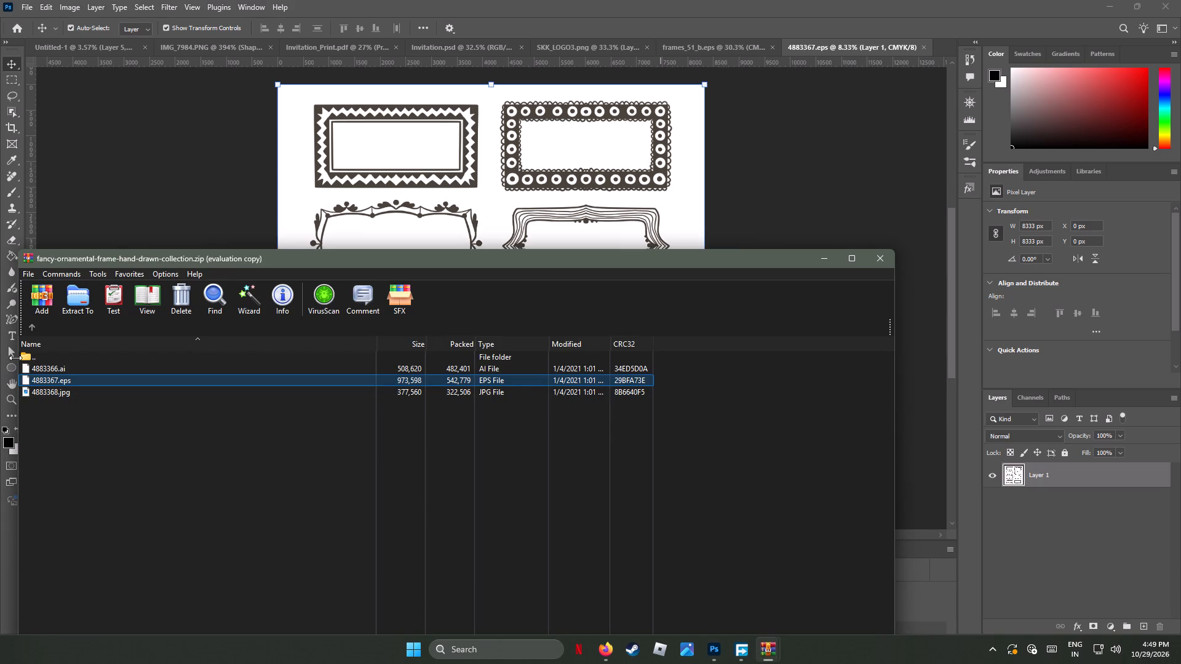
{"action": "double_click", "coordinate": [50, 367]}
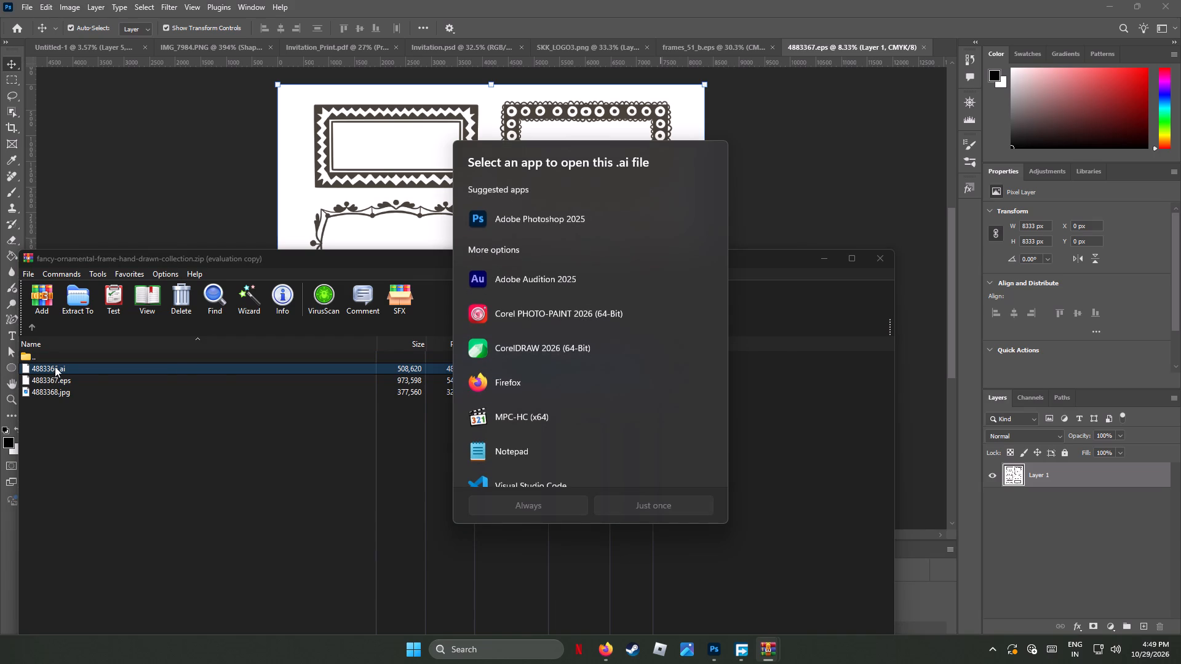
{"action": "left_click", "coordinate": [498, 221]}
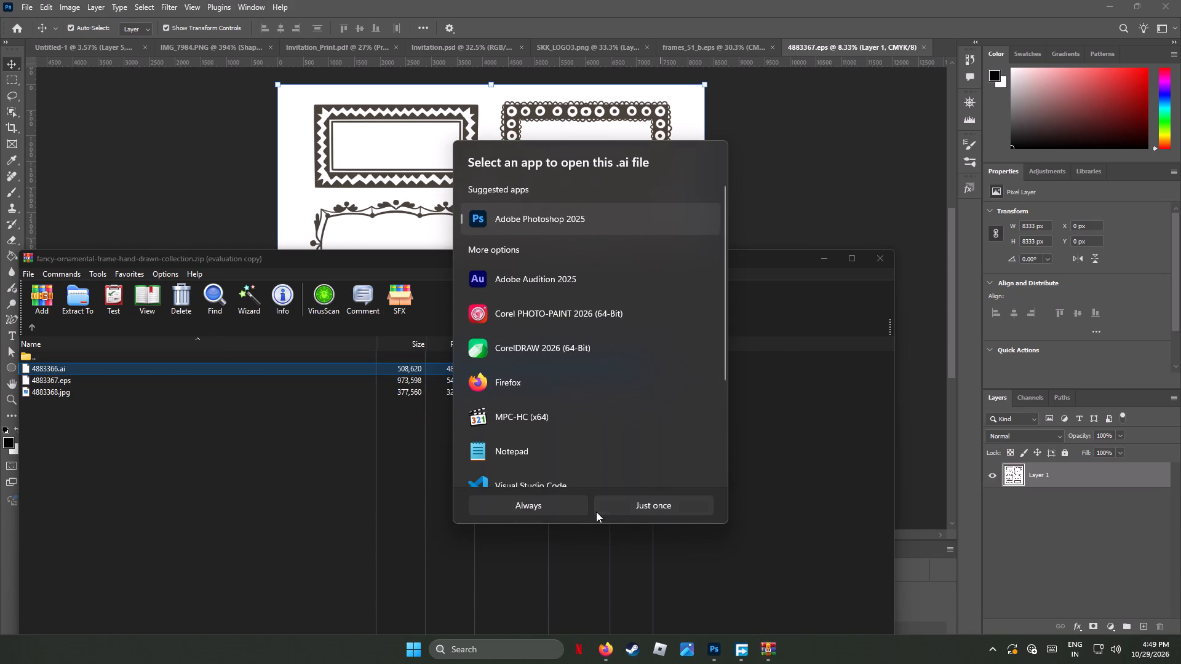
{"action": "left_click", "coordinate": [621, 502]}
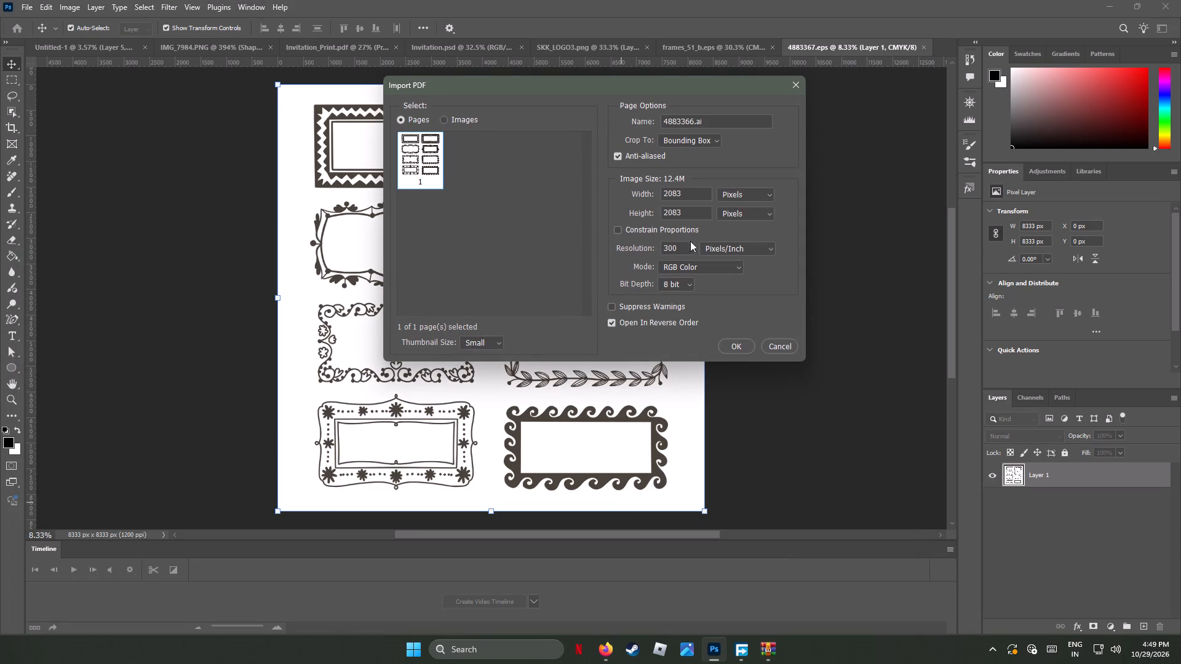
Import the page of 4883366.ai at 32000 x 32000 pixels, 300 pixels/inch in RGB Color.
{"action": "left_click_drag", "start_coordinate": [687, 193], "coordinate": [640, 189]}
{"action": "type", "text": "8000"}
{"action": "key", "text": "0"}
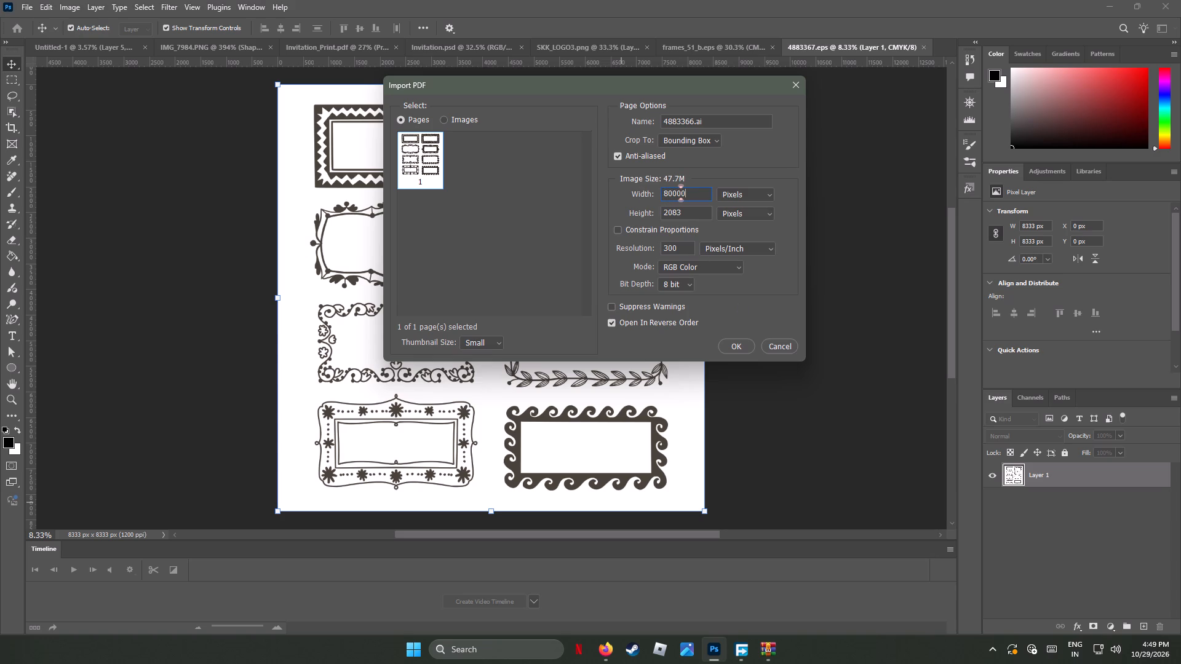
{"action": "left_click", "coordinate": [744, 301]}
{"action": "left_click", "coordinate": [579, 239]}
{"action": "left_click_drag", "start_coordinate": [688, 213], "coordinate": [637, 208]}
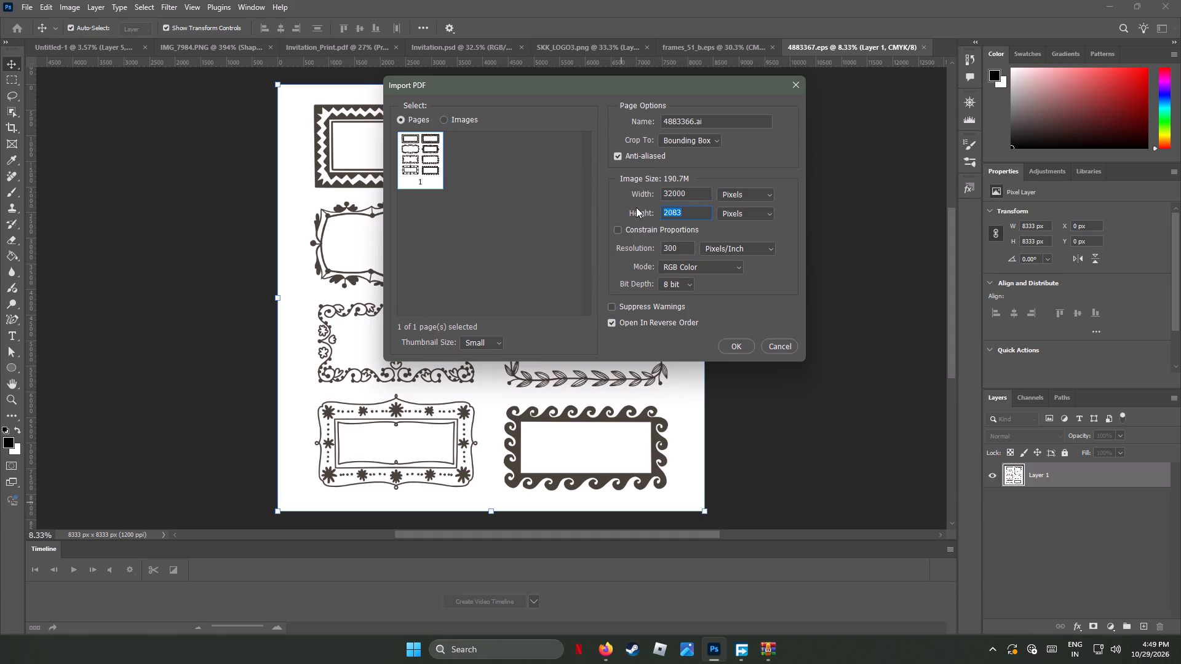
{"action": "type", "text": "3200"}
{"action": "key", "text": "0"}
{"action": "left_click", "coordinate": [739, 306]}
{"action": "left_click", "coordinate": [739, 344]}
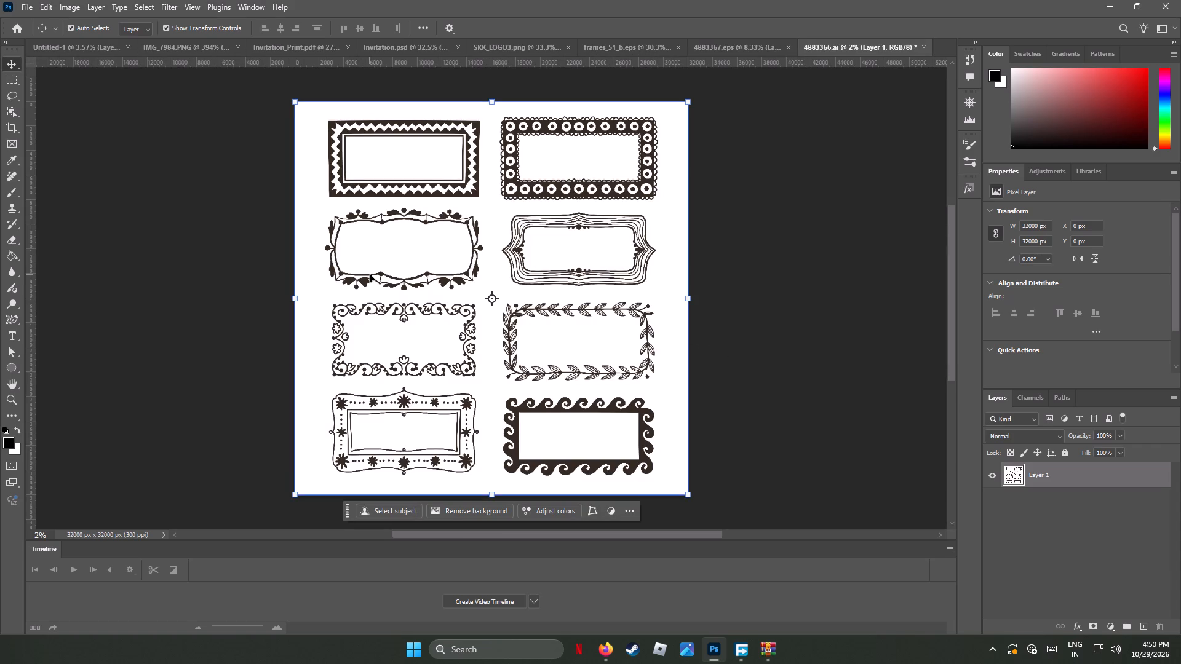
Examine the line quality of the leafy curved frame in the second row up close against the whole sheet.
{"action": "scroll", "coordinate": [371, 273], "scroll_direction": "up", "scroll_amount": 8, "text": "alt"}
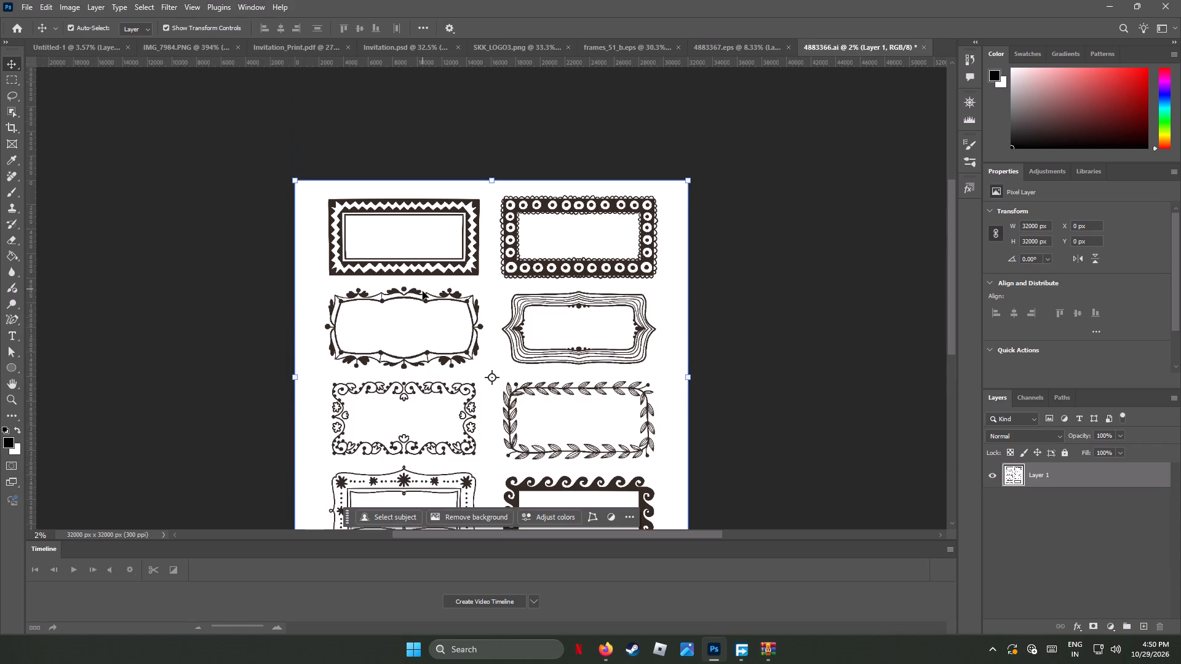
{"action": "scroll", "coordinate": [423, 291], "scroll_direction": "down", "scroll_amount": 6}
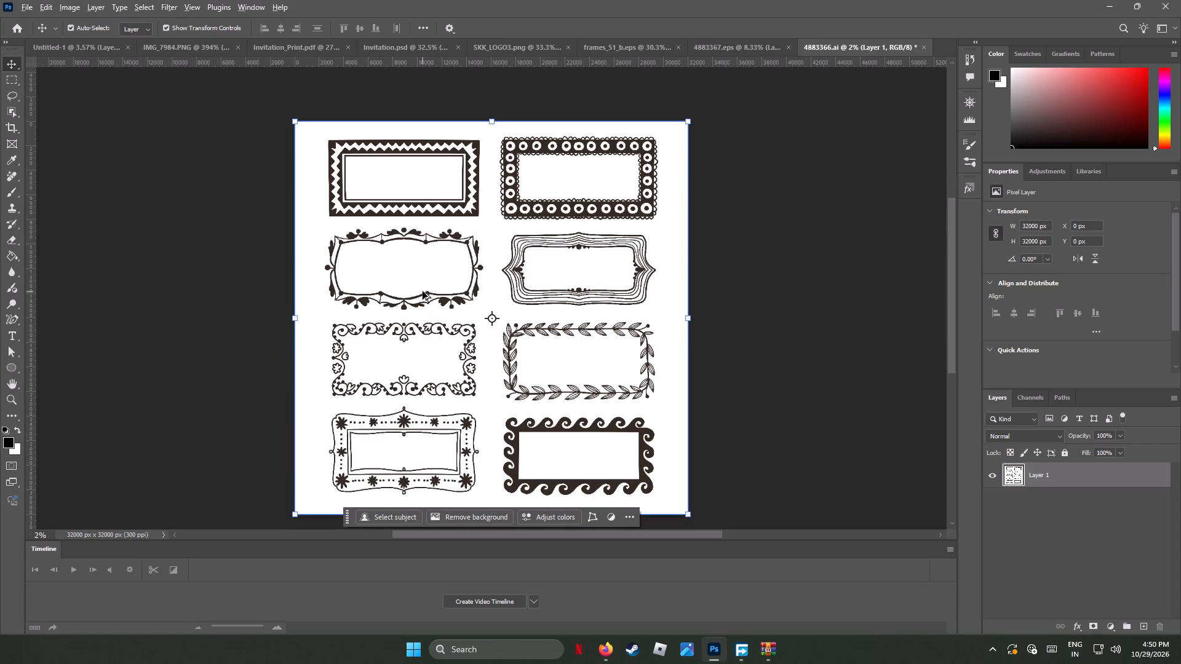
{"action": "scroll", "coordinate": [423, 291], "scroll_direction": "up", "scroll_amount": 16, "text": "alt"}
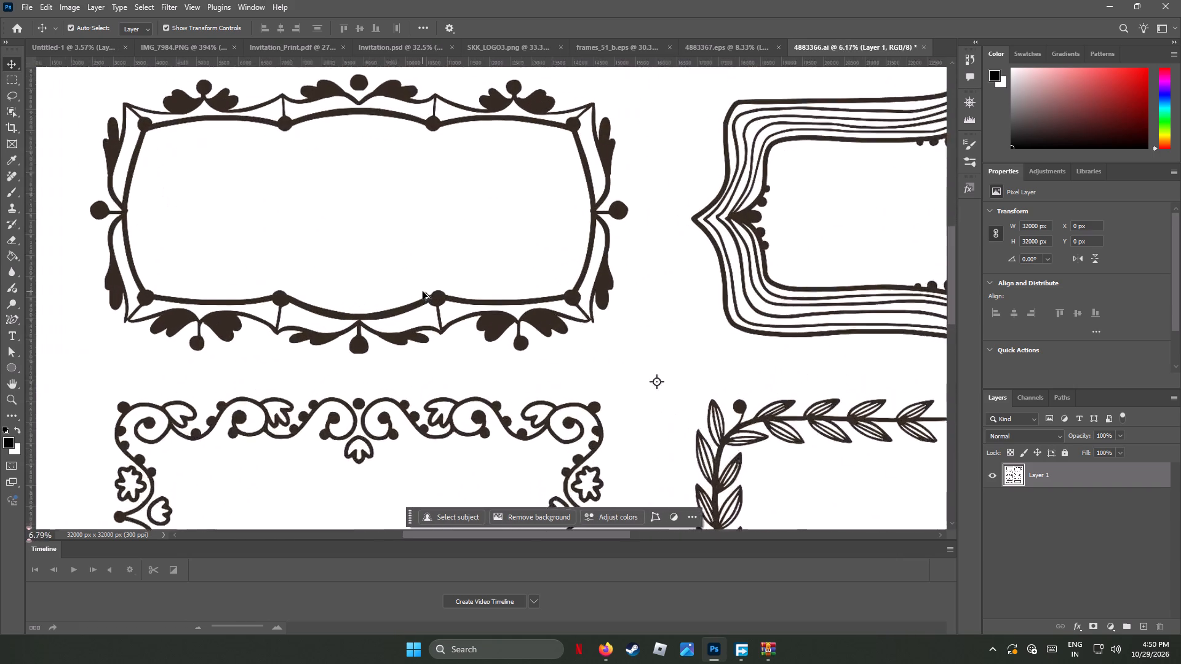
{"action": "scroll", "coordinate": [423, 291], "scroll_direction": "up", "scroll_amount": 17, "text": "alt"}
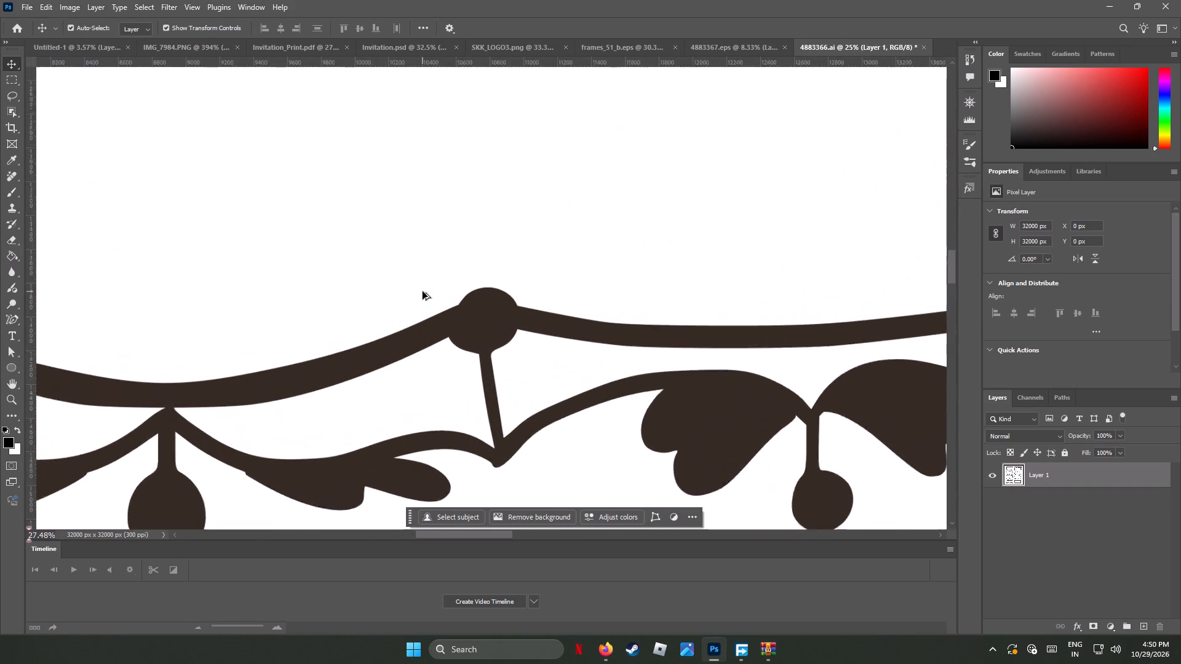
{"action": "scroll", "coordinate": [423, 291], "scroll_direction": "up", "scroll_amount": 2, "text": "alt"}
{"action": "scroll", "coordinate": [423, 291], "scroll_direction": "down", "scroll_amount": 9, "text": "alt"}
{"action": "scroll", "coordinate": [423, 291], "scroll_direction": "up", "scroll_amount": 1, "text": "alt"}
{"action": "scroll", "coordinate": [423, 291], "scroll_direction": "down", "scroll_amount": 3, "text": "alt"}
{"action": "scroll", "coordinate": [423, 291], "scroll_direction": "up", "scroll_amount": 2, "text": "alt"}
{"action": "scroll", "coordinate": [423, 291], "scroll_direction": "down", "scroll_amount": 14, "text": "alt"}
{"action": "scroll", "coordinate": [423, 291], "scroll_direction": "up", "scroll_amount": 2, "text": "alt"}
{"action": "scroll", "coordinate": [423, 291], "scroll_direction": "down", "scroll_amount": 10, "text": "alt"}
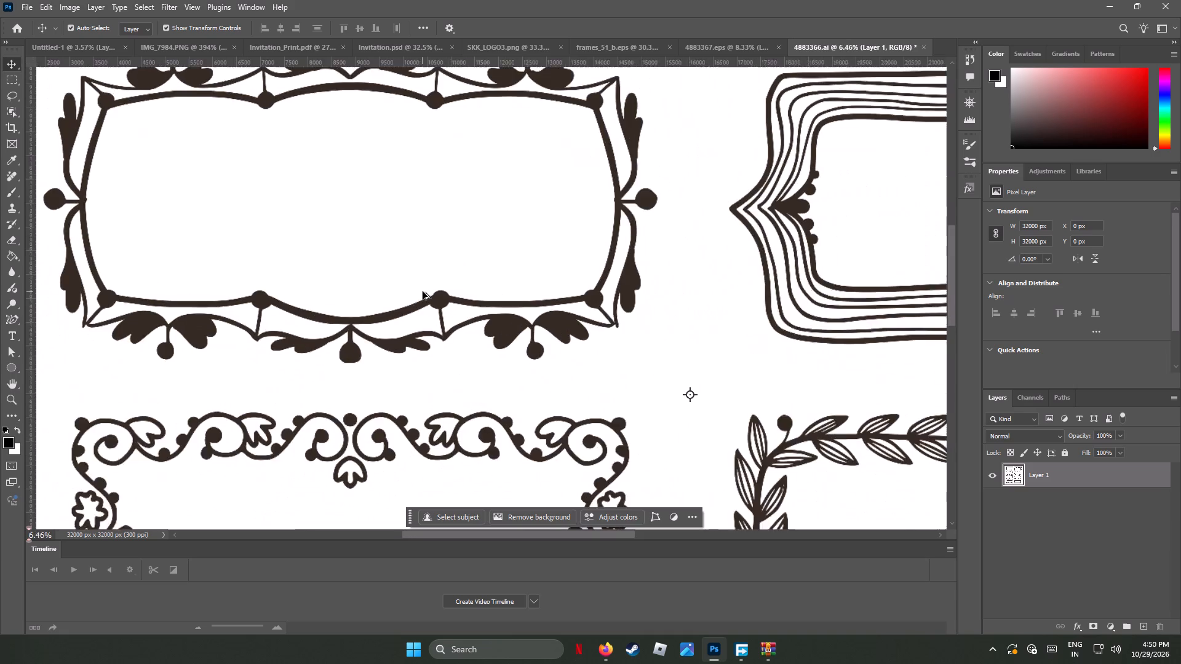
{"action": "scroll", "coordinate": [423, 291], "scroll_direction": "down", "scroll_amount": 5, "text": "alt"}
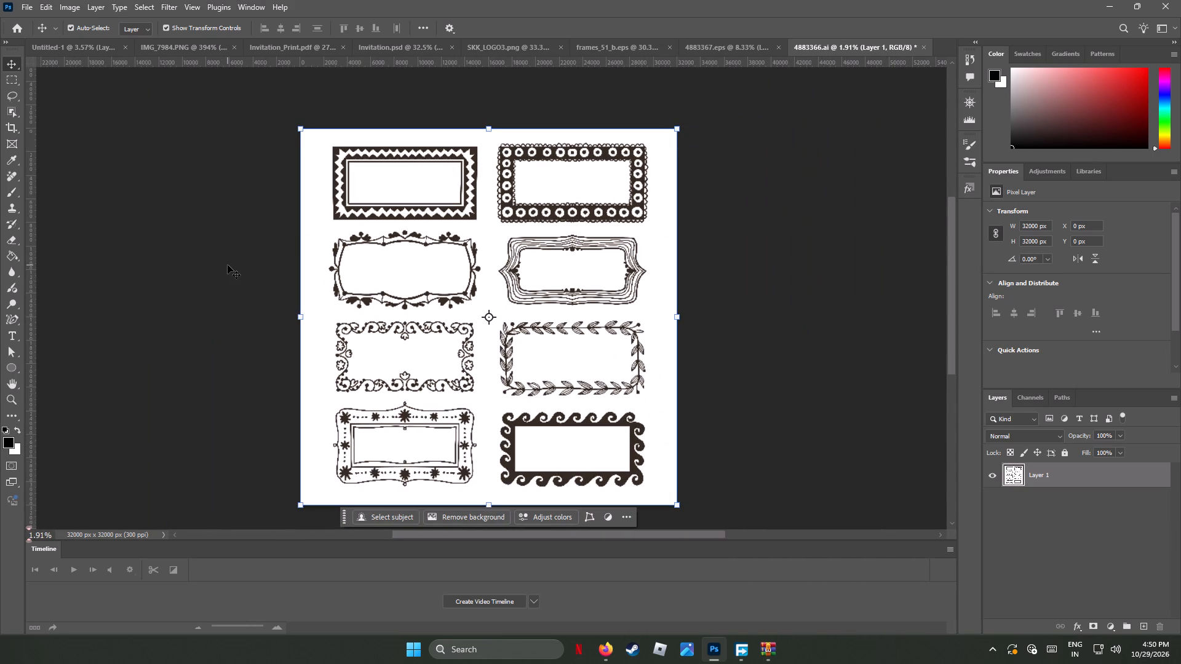
Crop the document to the leafy curved frame in the second row of the first column, about 13912 x 7648 px.
{"action": "left_click", "coordinate": [9, 123]}
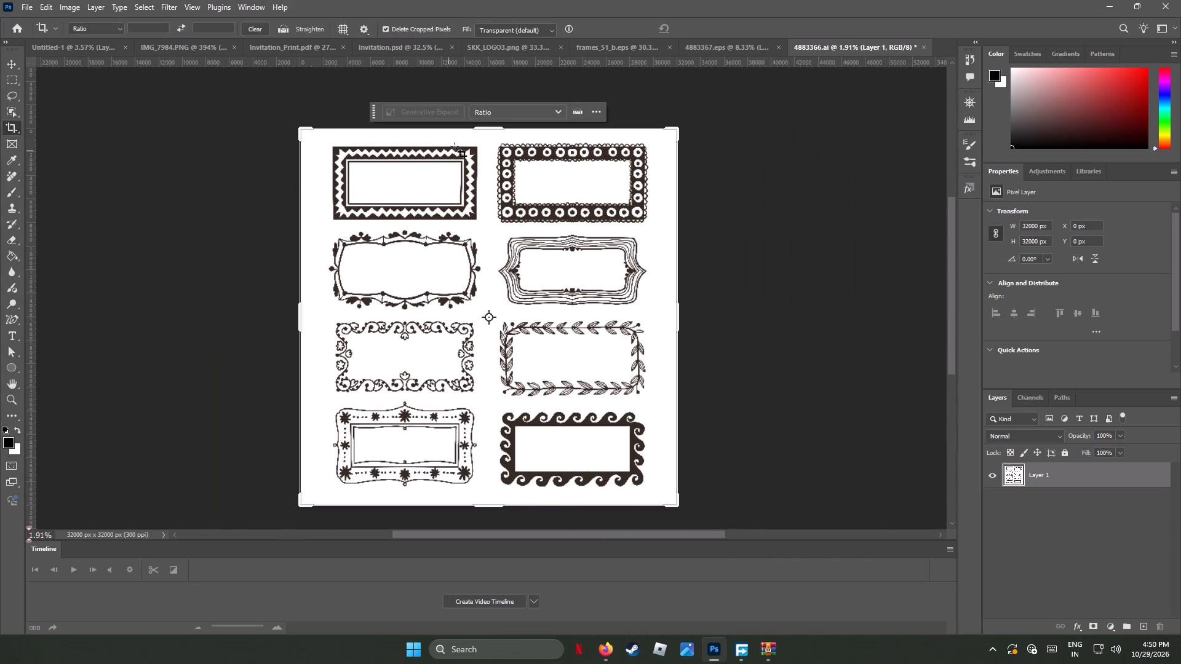
{"action": "left_click_drag", "start_coordinate": [480, 127], "coordinate": [480, 170]}
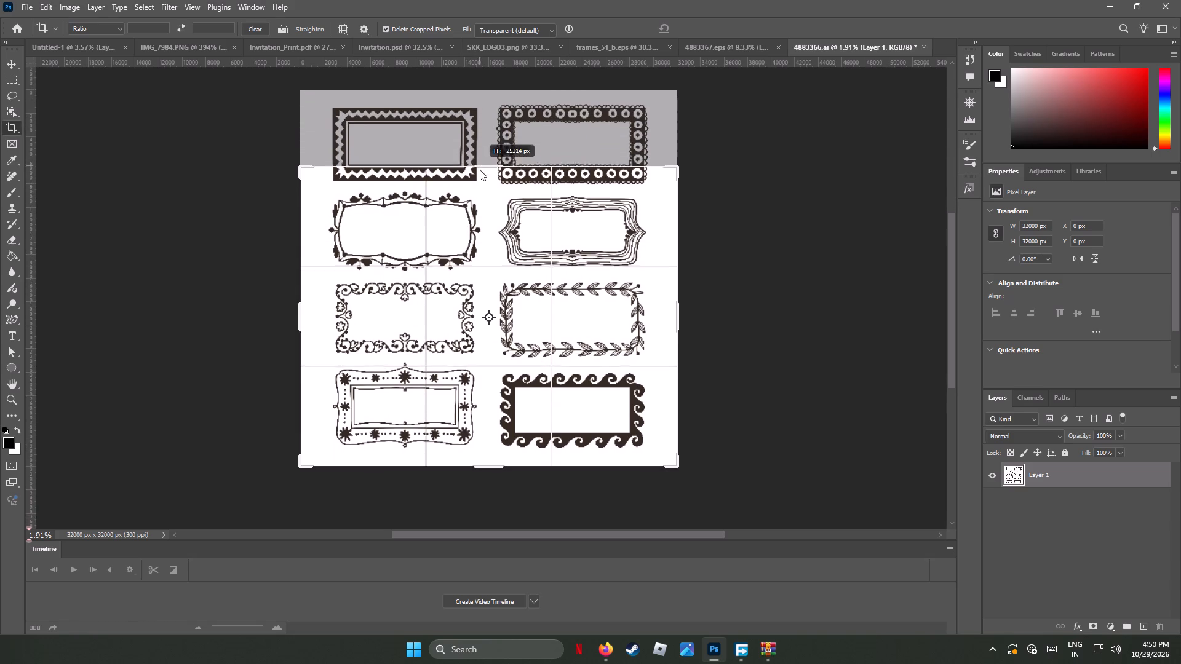
{"action": "left_click_drag", "start_coordinate": [480, 170], "coordinate": [480, 176]}
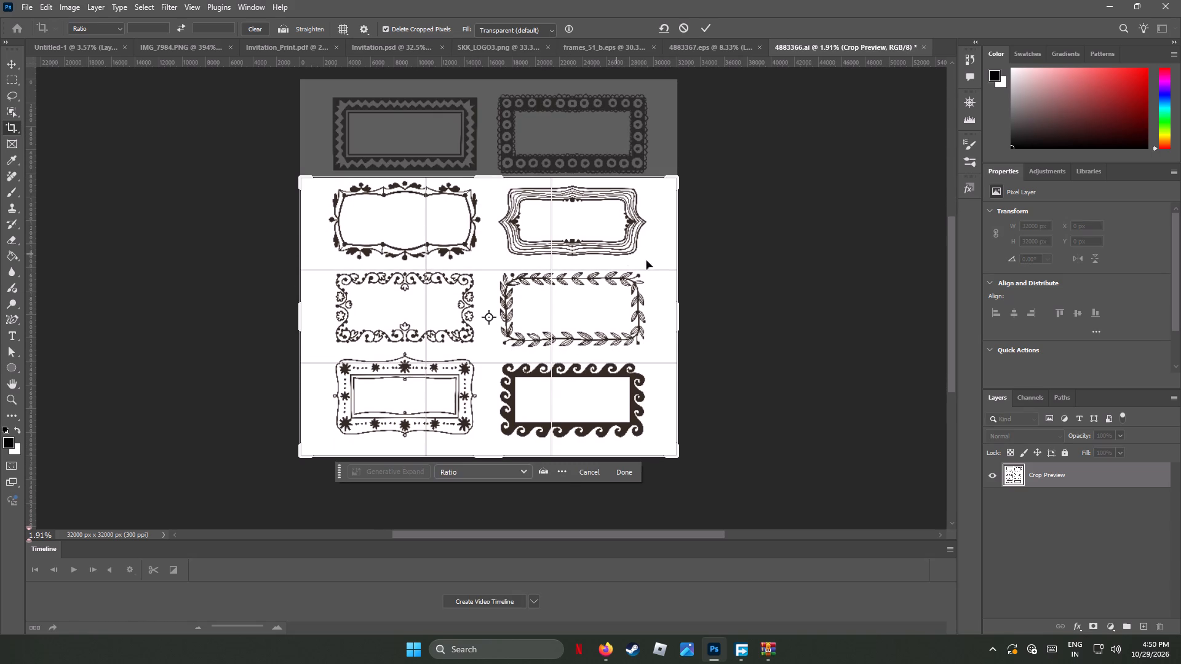
{"action": "left_click_drag", "start_coordinate": [679, 308], "coordinate": [597, 306]}
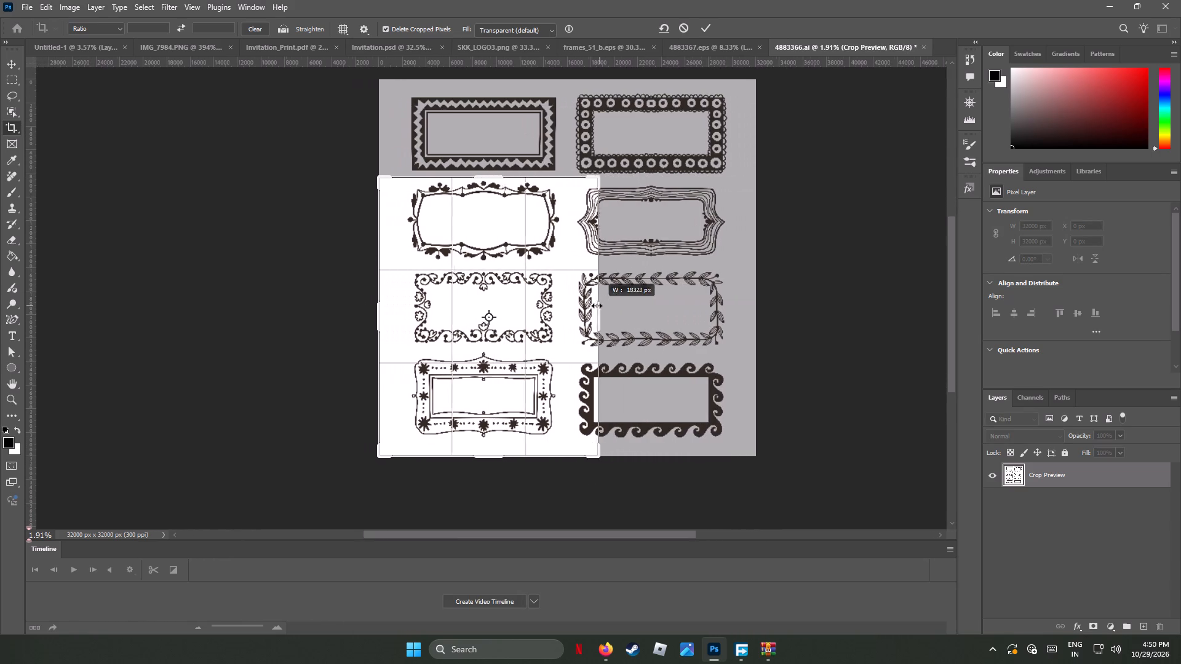
{"action": "left_click_drag", "start_coordinate": [597, 306], "coordinate": [583, 306]}
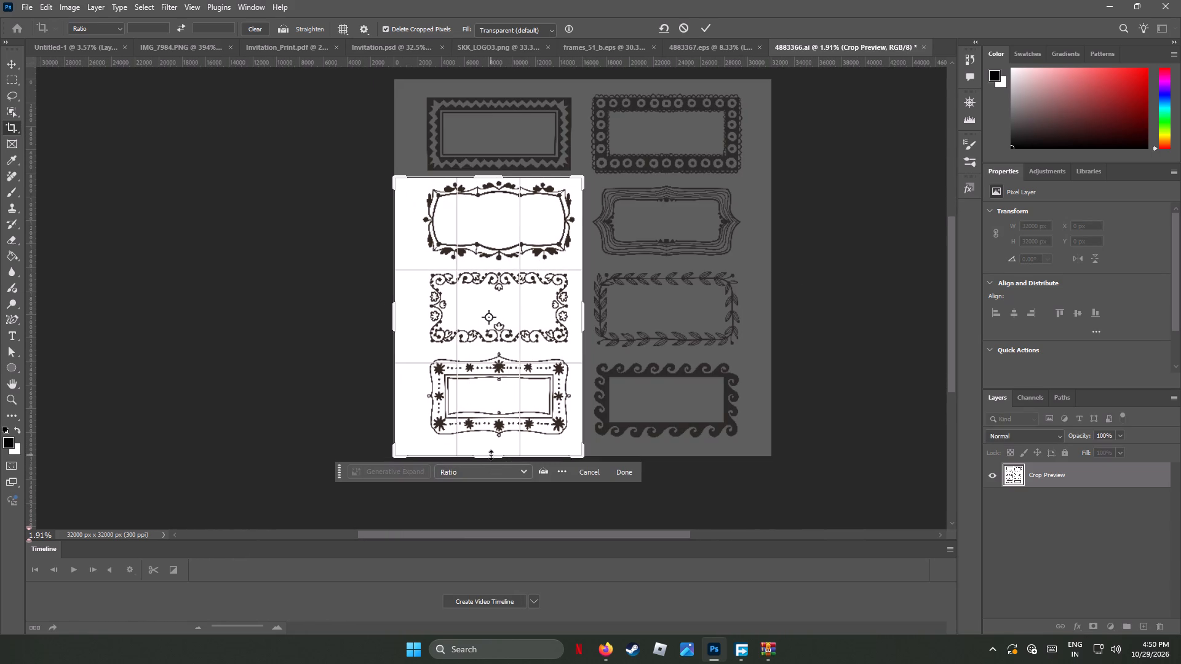
{"action": "left_click_drag", "start_coordinate": [491, 455], "coordinate": [506, 360]}
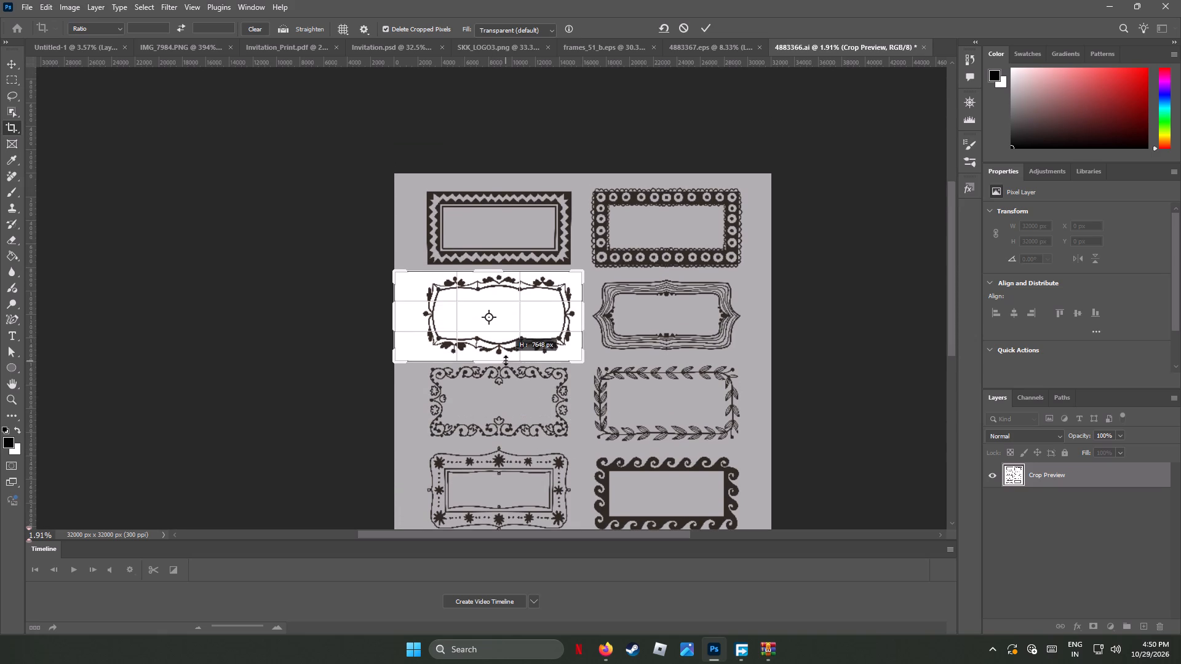
{"action": "left_click_drag", "start_coordinate": [506, 360], "coordinate": [506, 358]}
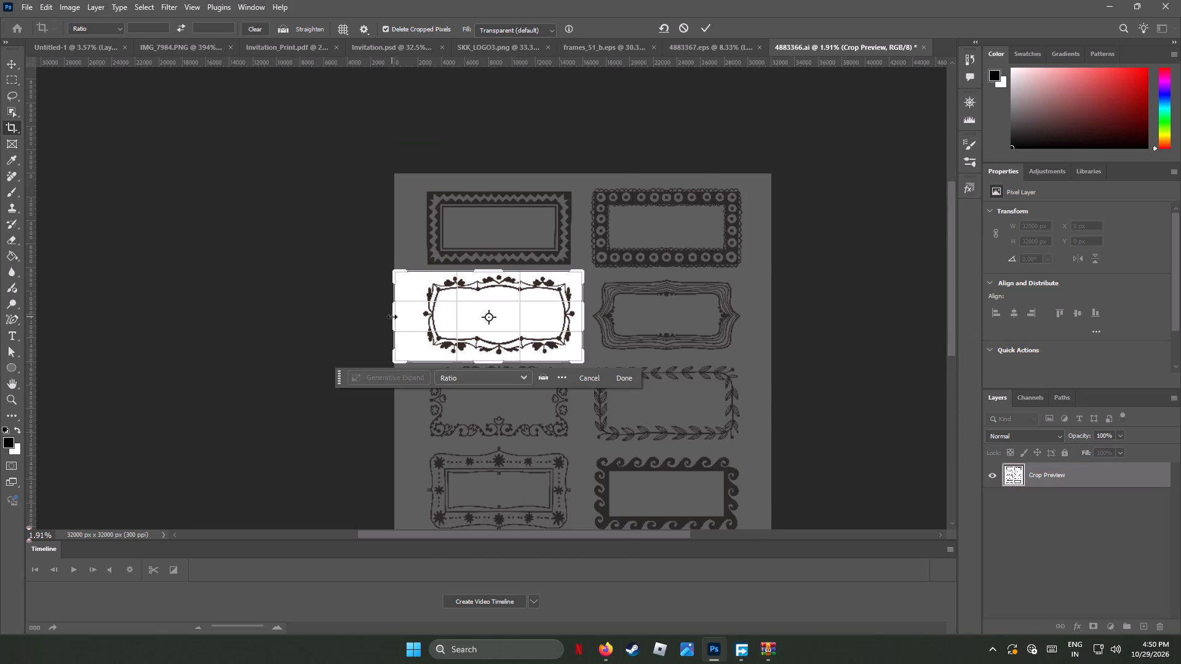
{"action": "left_click_drag", "start_coordinate": [392, 317], "coordinate": [404, 316]}
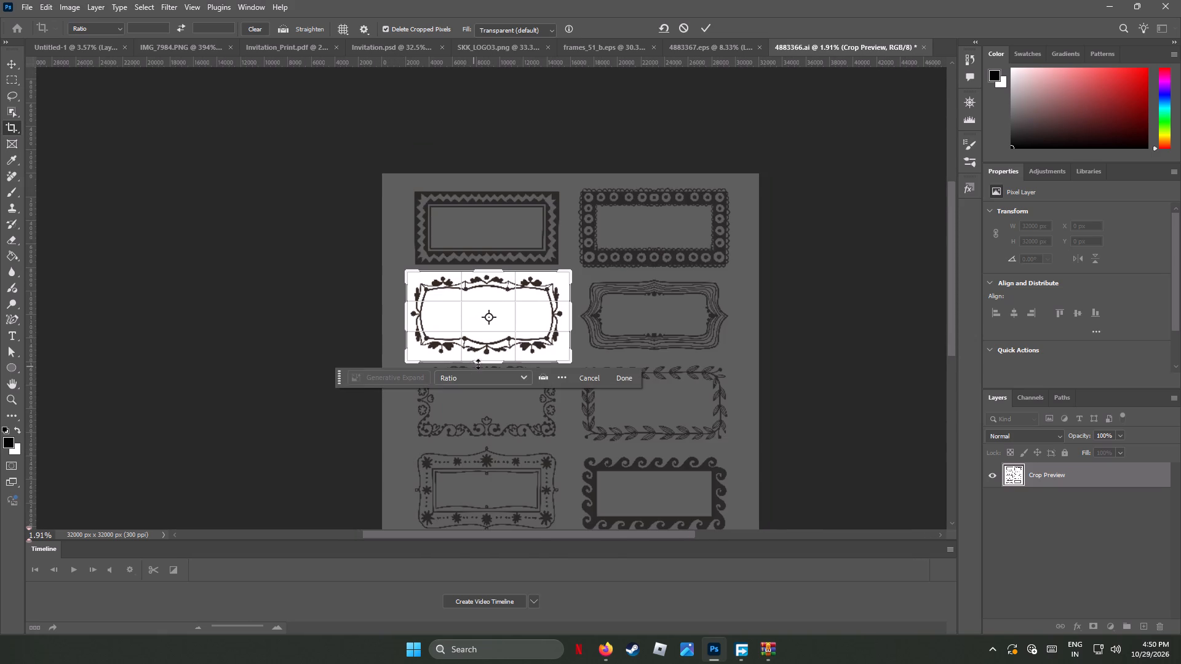
{"action": "left_click", "coordinate": [486, 362]}
{"action": "key", "text": "Return"}
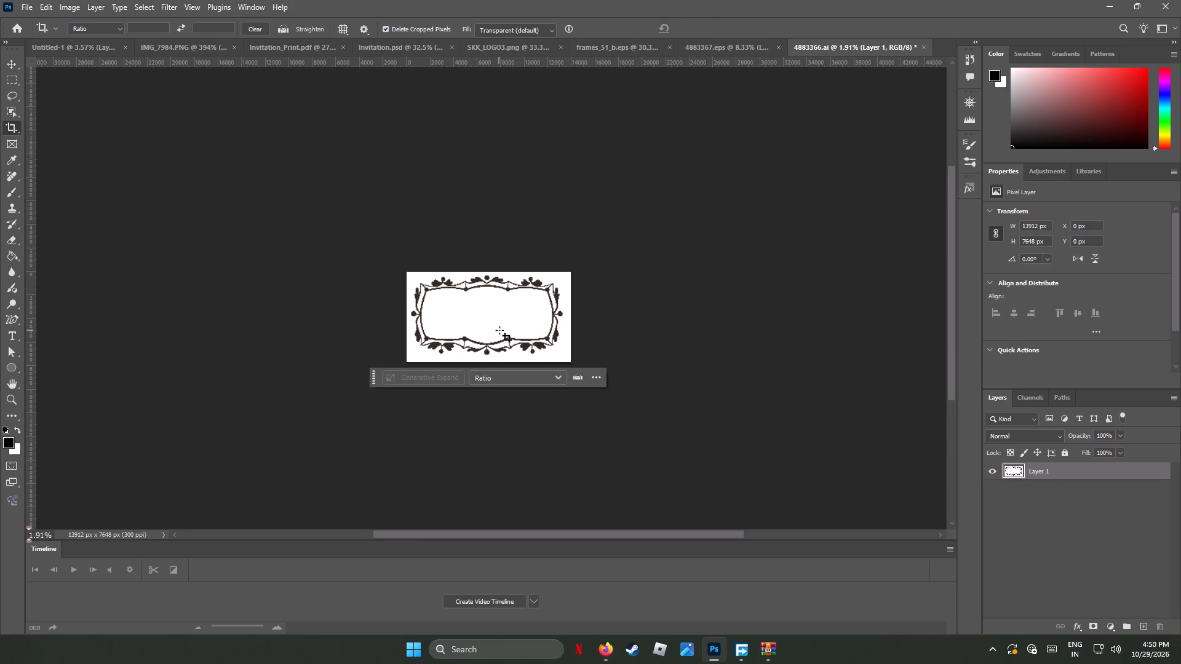
Crop away the excess white strip below the frame, reducing the canvas height to about 7182 px.
{"action": "scroll", "coordinate": [502, 328], "scroll_direction": "up", "scroll_amount": 2, "text": "alt"}
{"action": "scroll", "coordinate": [502, 328], "scroll_direction": "down", "scroll_amount": 1, "text": "alt"}
{"action": "scroll", "coordinate": [502, 328], "scroll_direction": "up", "scroll_amount": 11, "text": "alt"}
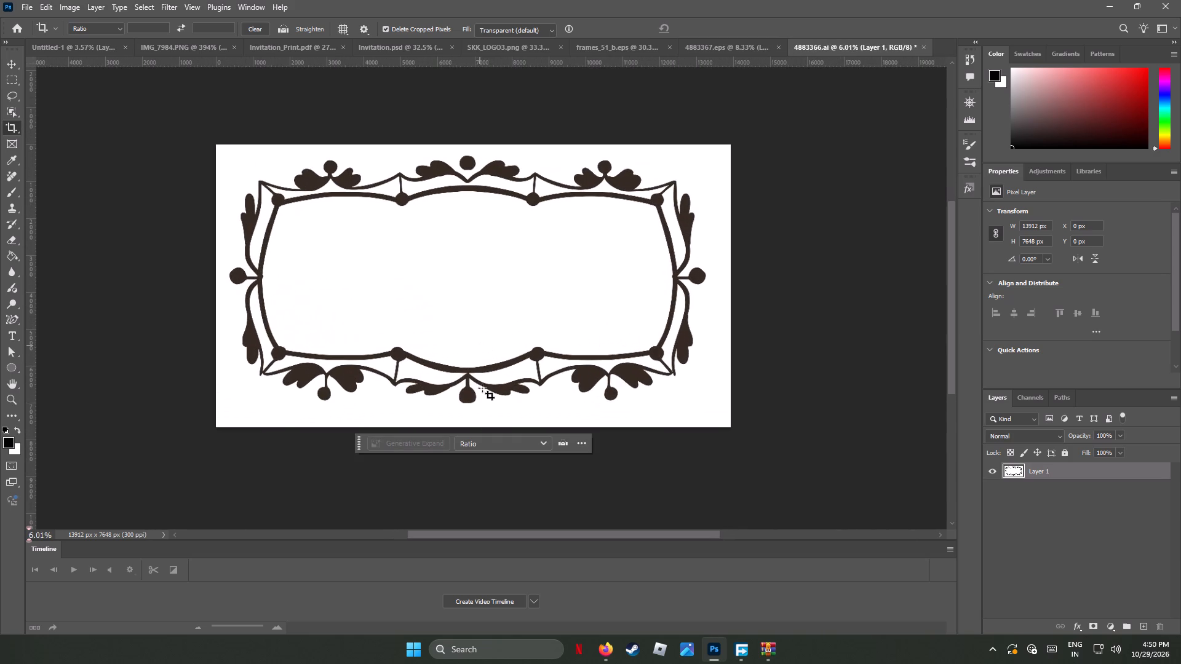
{"action": "left_click", "coordinate": [14, 129]}
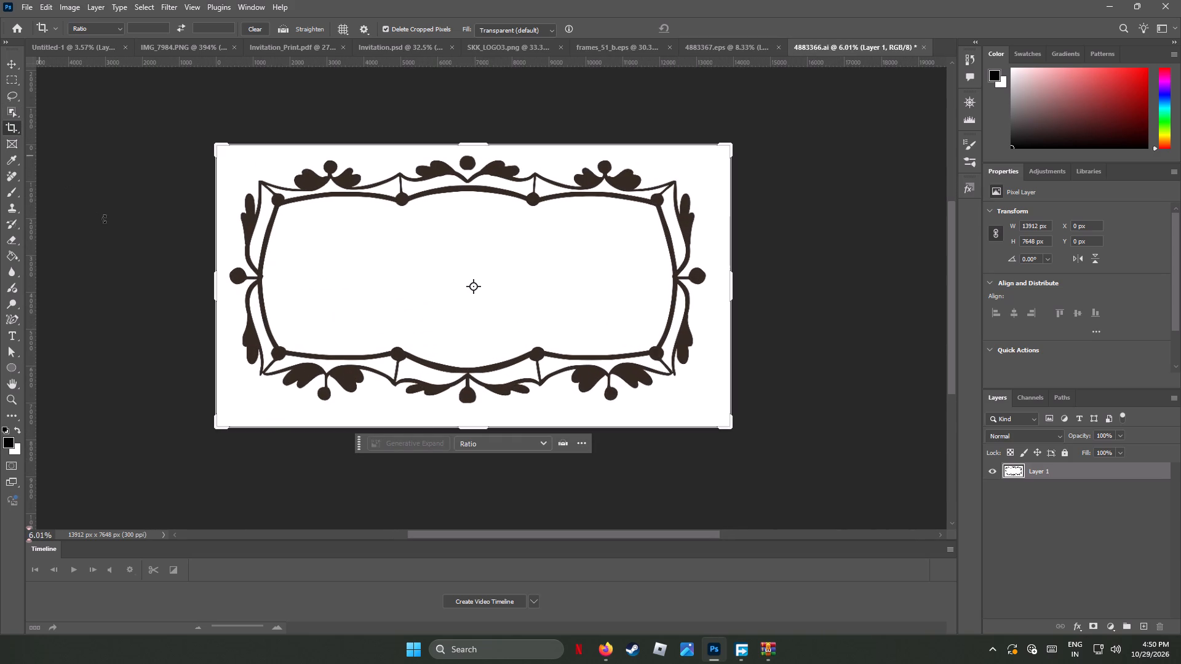
{"action": "left_click_drag", "start_coordinate": [469, 426], "coordinate": [469, 419]}
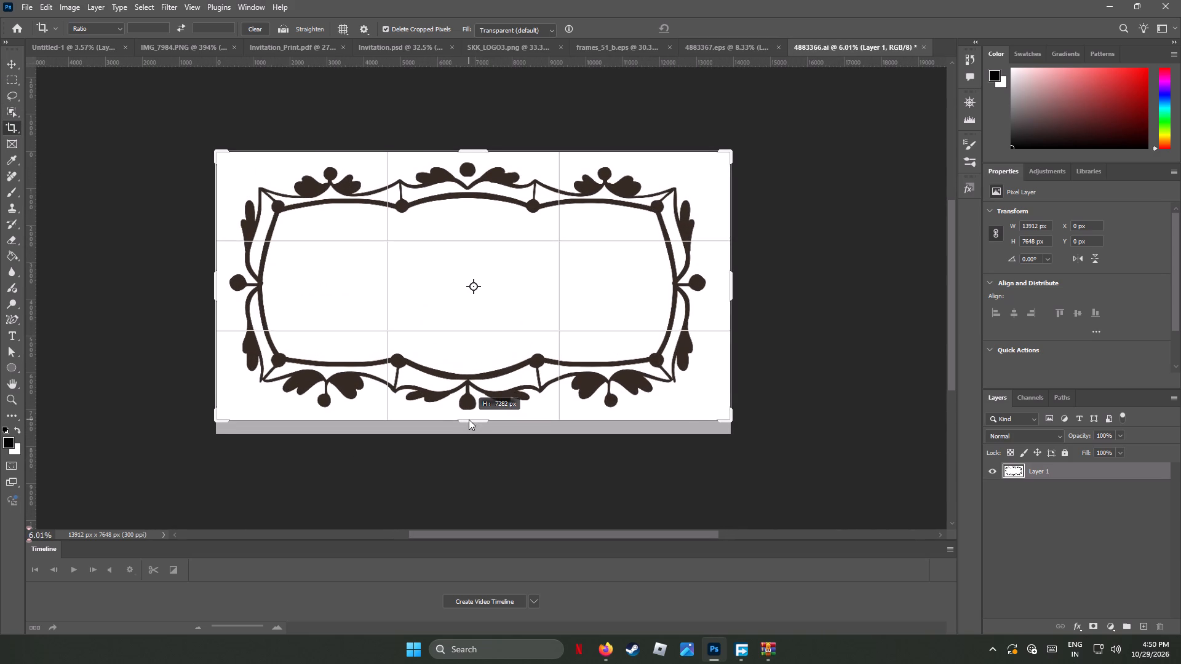
{"action": "left_click_drag", "start_coordinate": [469, 419], "coordinate": [469, 417]}
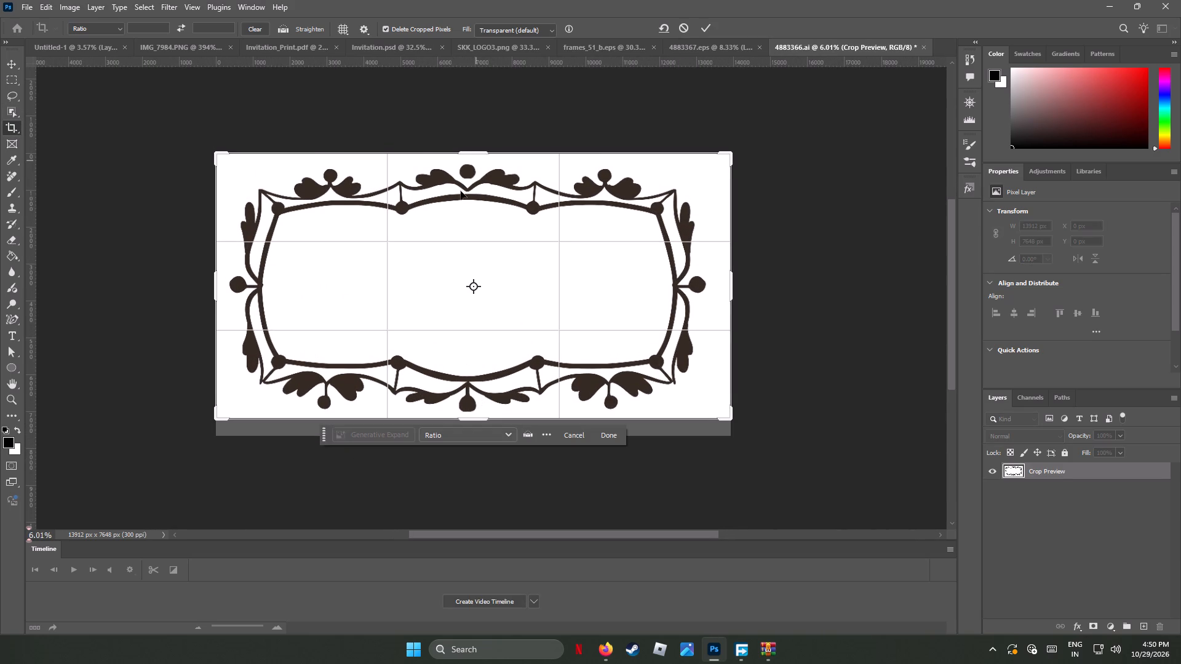
{"action": "left_click", "coordinate": [10, 63]}
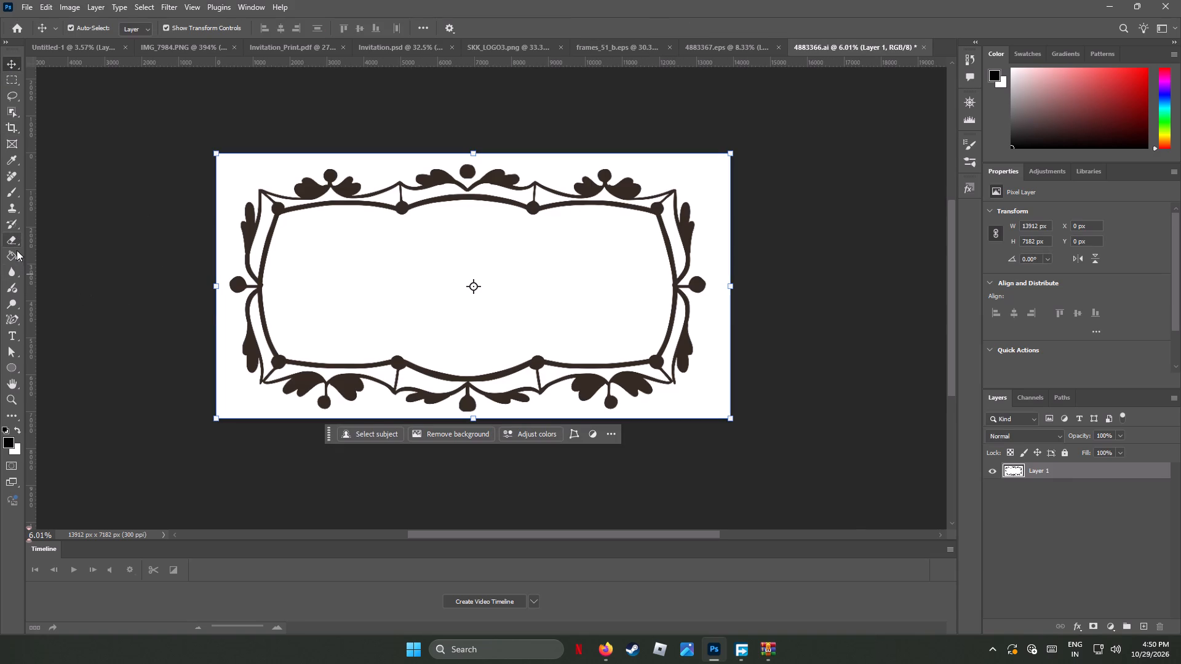
Erase the white background inside and around the leafy frame using the Background Eraser with a 2823 px brush.
{"action": "right_click", "coordinate": [16, 245]}
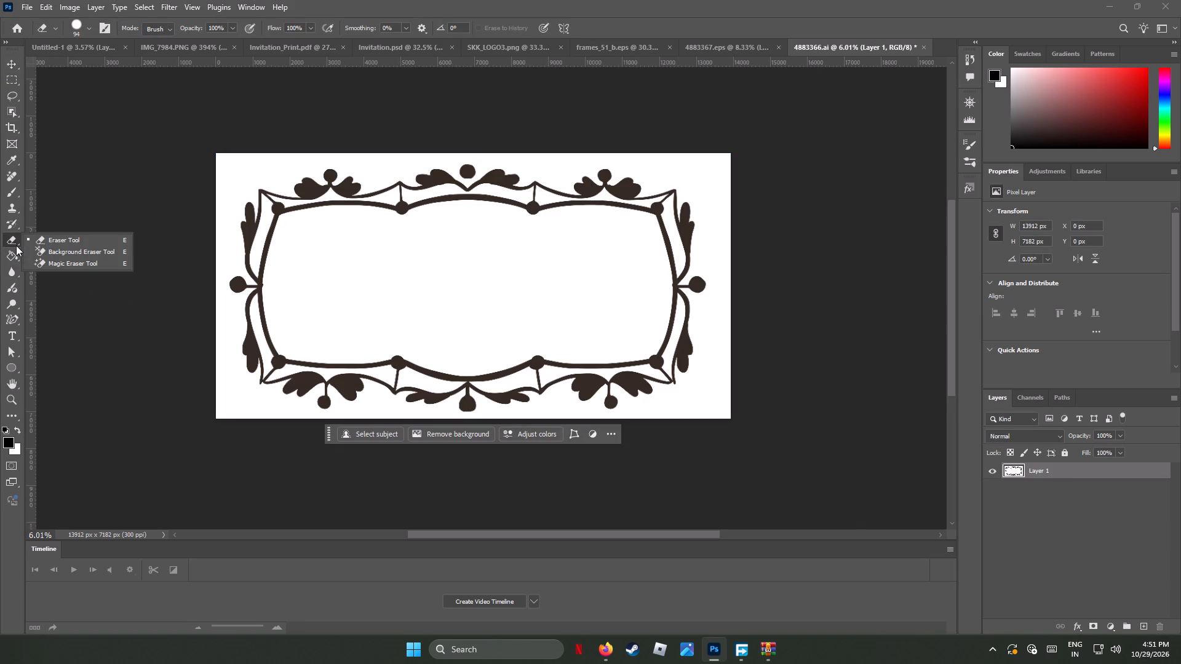
{"action": "left_click", "coordinate": [52, 249]}
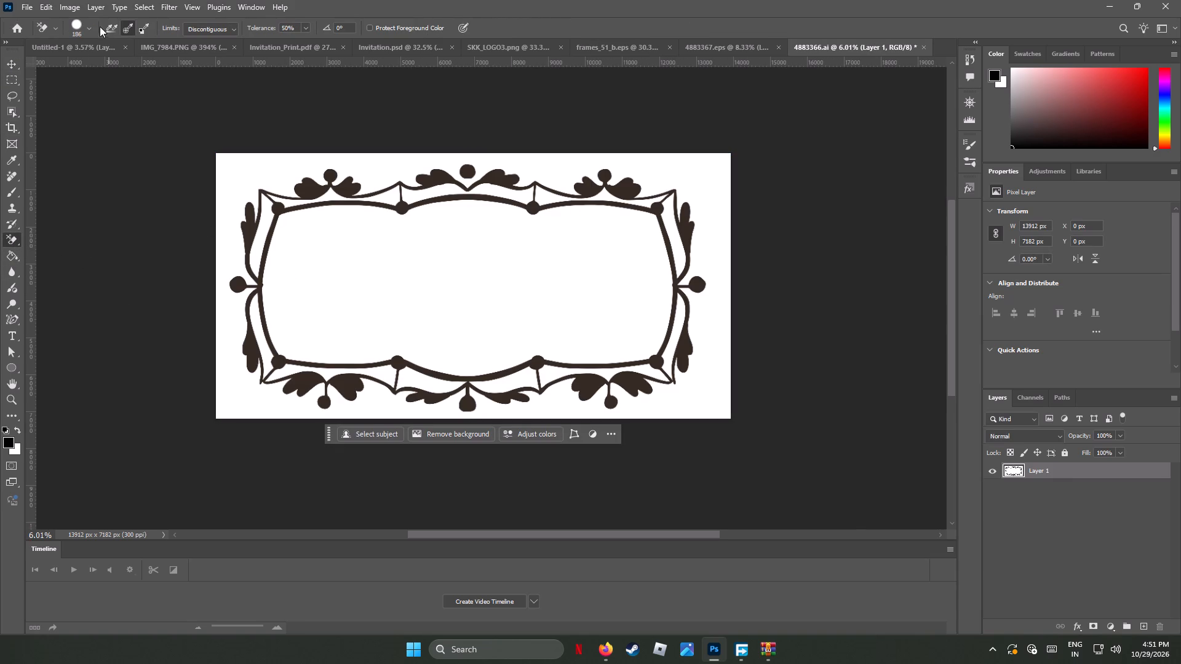
{"action": "left_click", "coordinate": [90, 29]}
{"action": "left_click", "coordinate": [127, 58]}
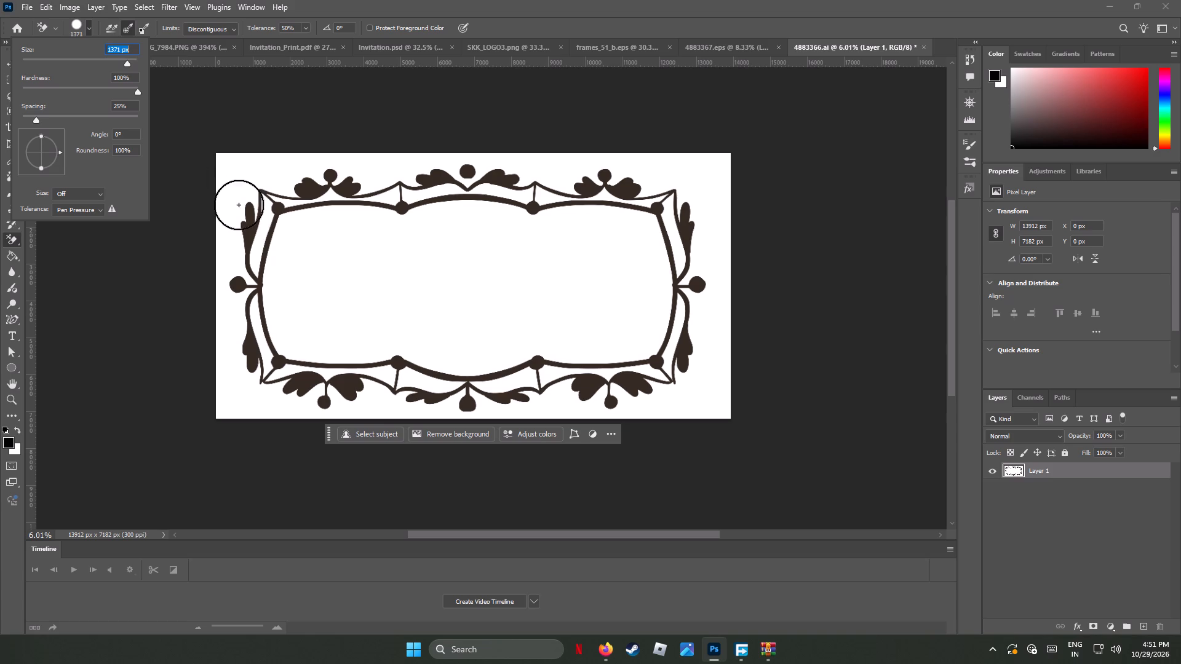
{"action": "left_click", "coordinate": [131, 58]}
{"action": "left_click_drag", "start_coordinate": [416, 271], "coordinate": [352, 288]}
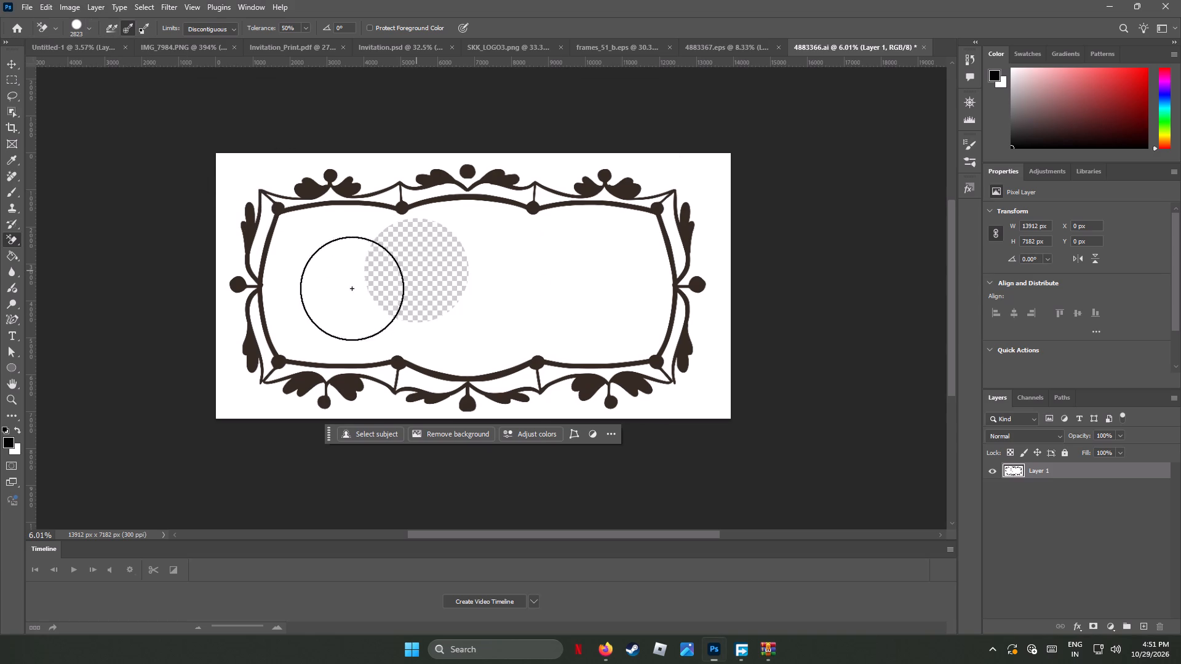
{"action": "left_click_drag", "start_coordinate": [352, 288], "coordinate": [405, 281]}
{"action": "left_click_drag", "start_coordinate": [366, 265], "coordinate": [330, 285]}
{"action": "left_click_drag", "start_coordinate": [330, 247], "coordinate": [429, 189]}
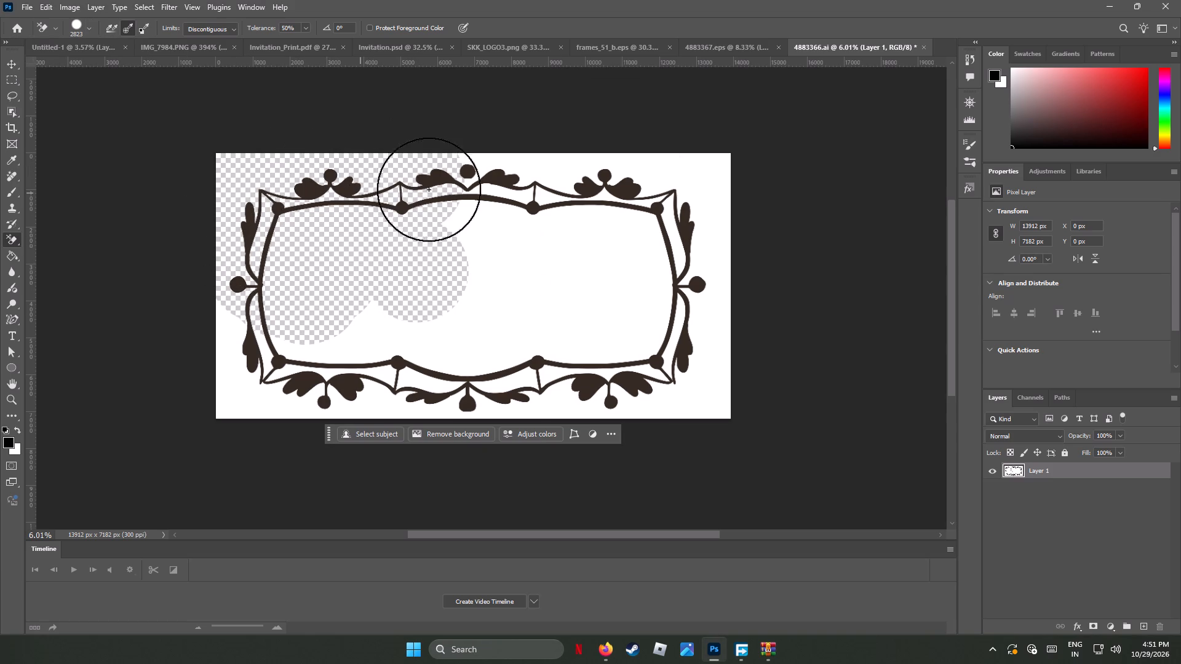
{"action": "left_click_drag", "start_coordinate": [429, 189], "coordinate": [415, 389]}
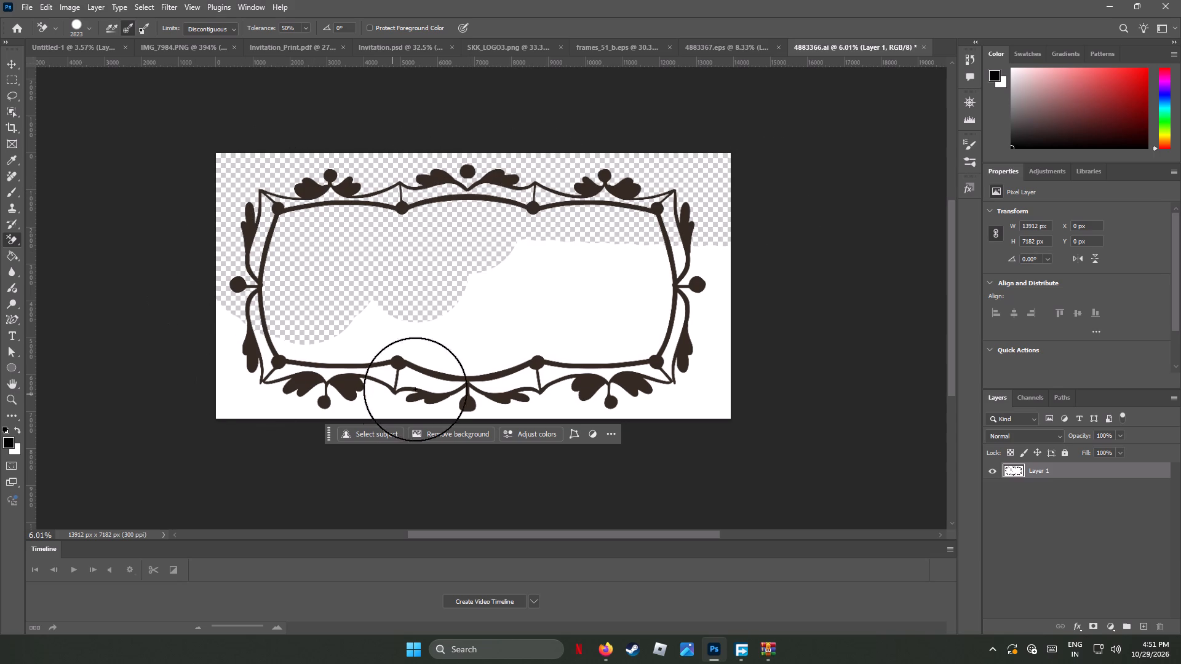
{"action": "left_click_drag", "start_coordinate": [415, 389], "coordinate": [570, 247]}
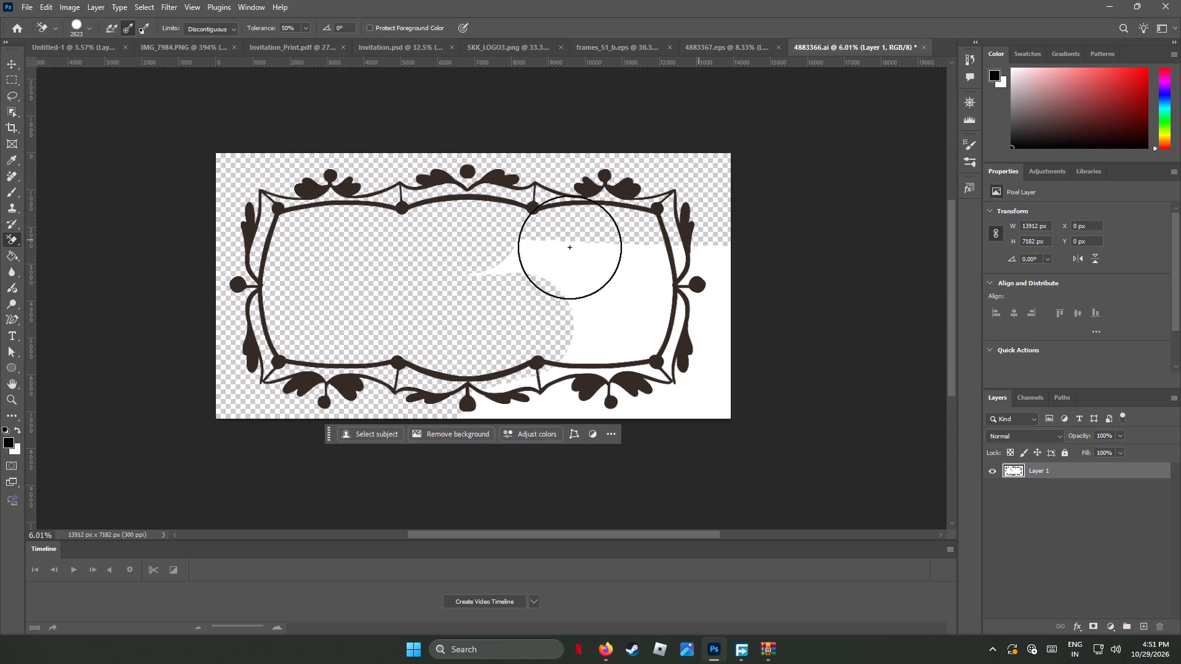
{"action": "left_click_drag", "start_coordinate": [570, 247], "coordinate": [828, 415]}
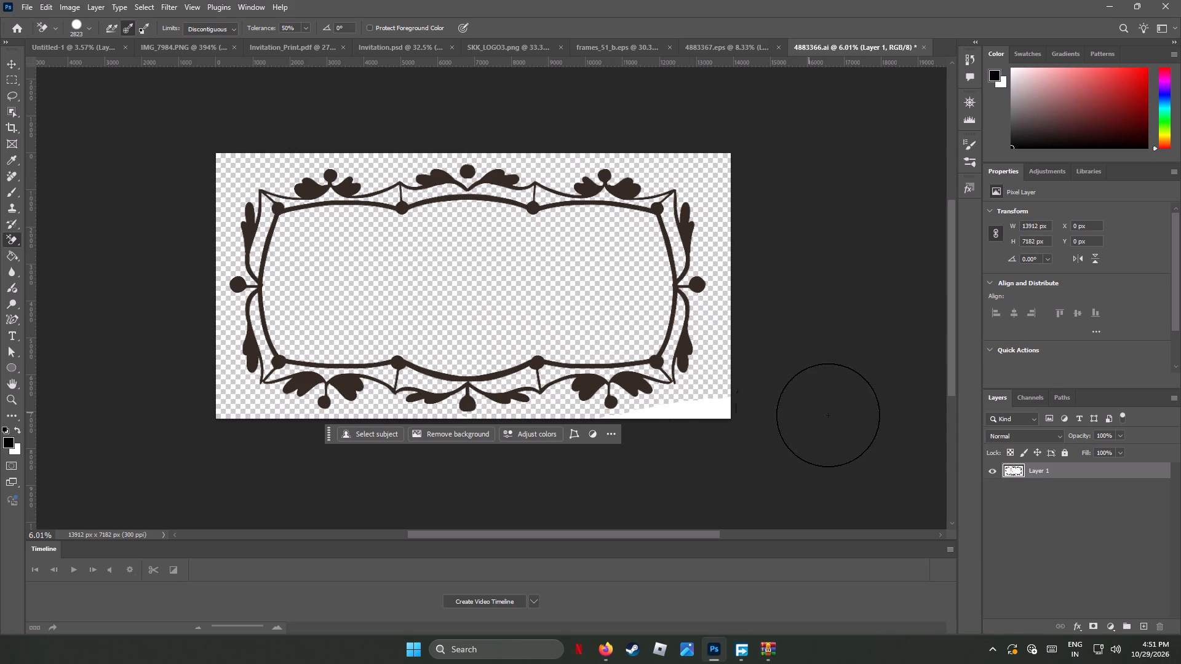
Erase the remaining white at the canvas's lower-right corner, and sweep the Background Eraser across the frame for leftover white.
{"action": "left_click_drag", "start_coordinate": [828, 415], "coordinate": [722, 420]}
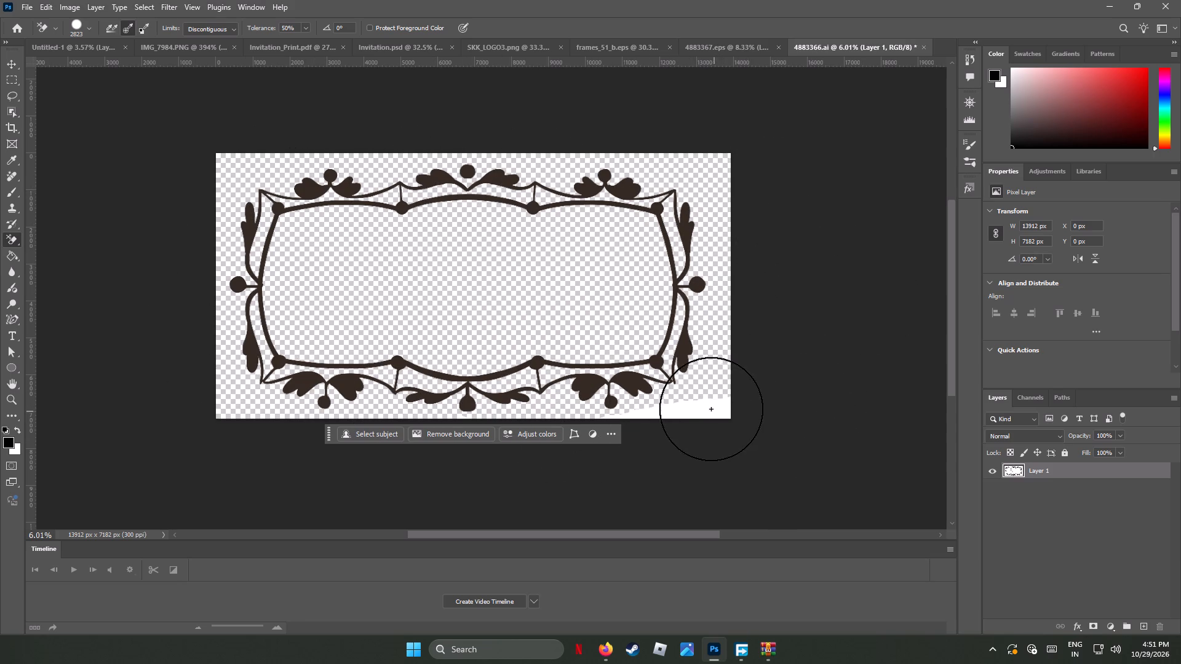
{"action": "left_click_drag", "start_coordinate": [723, 407], "coordinate": [631, 419]}
{"action": "left_click_drag", "start_coordinate": [712, 405], "coordinate": [643, 422]}
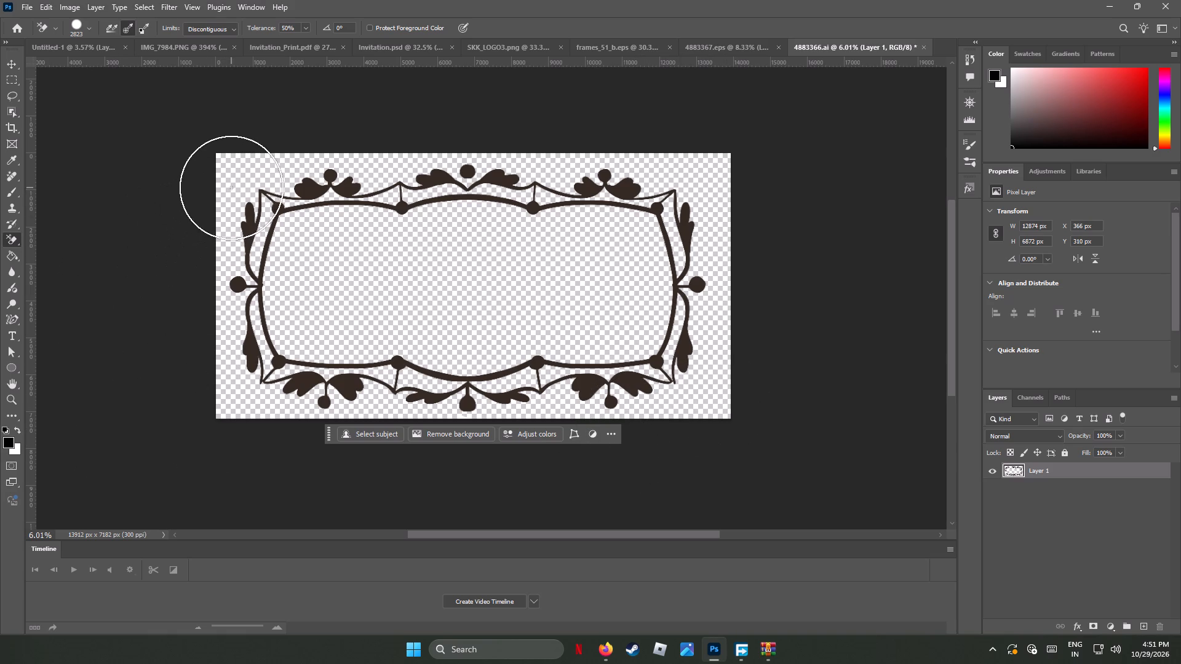
{"action": "left_click_drag", "start_coordinate": [231, 188], "coordinate": [973, 381]}
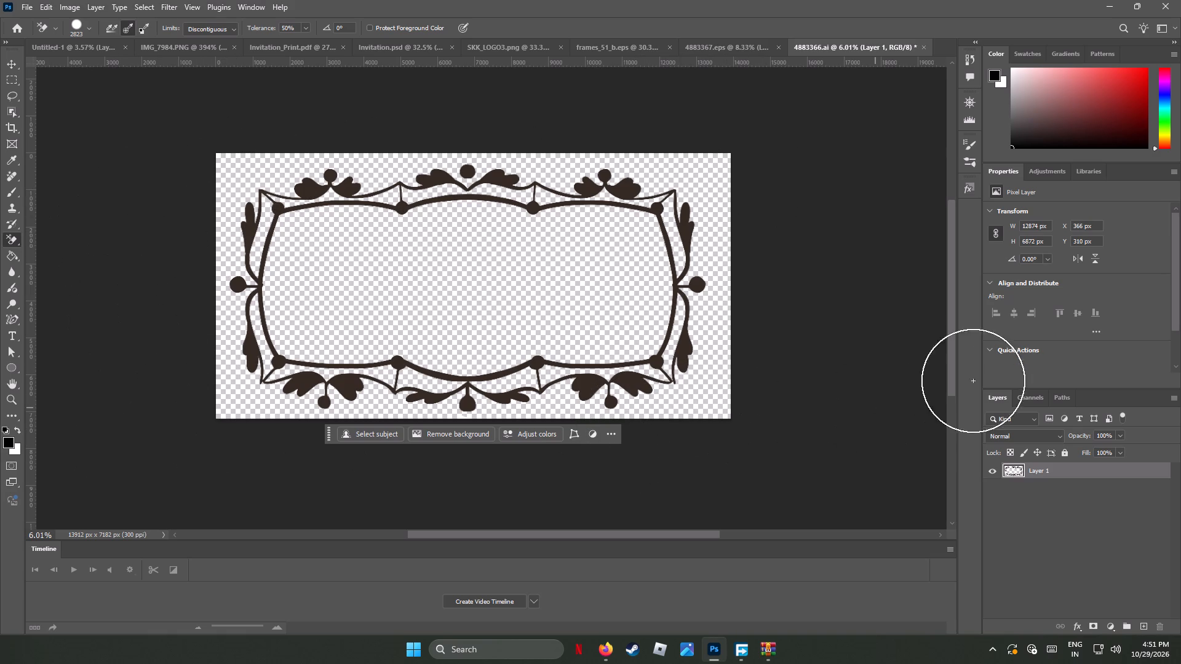
{"action": "left_click_drag", "start_coordinate": [973, 381], "coordinate": [0, 105]}
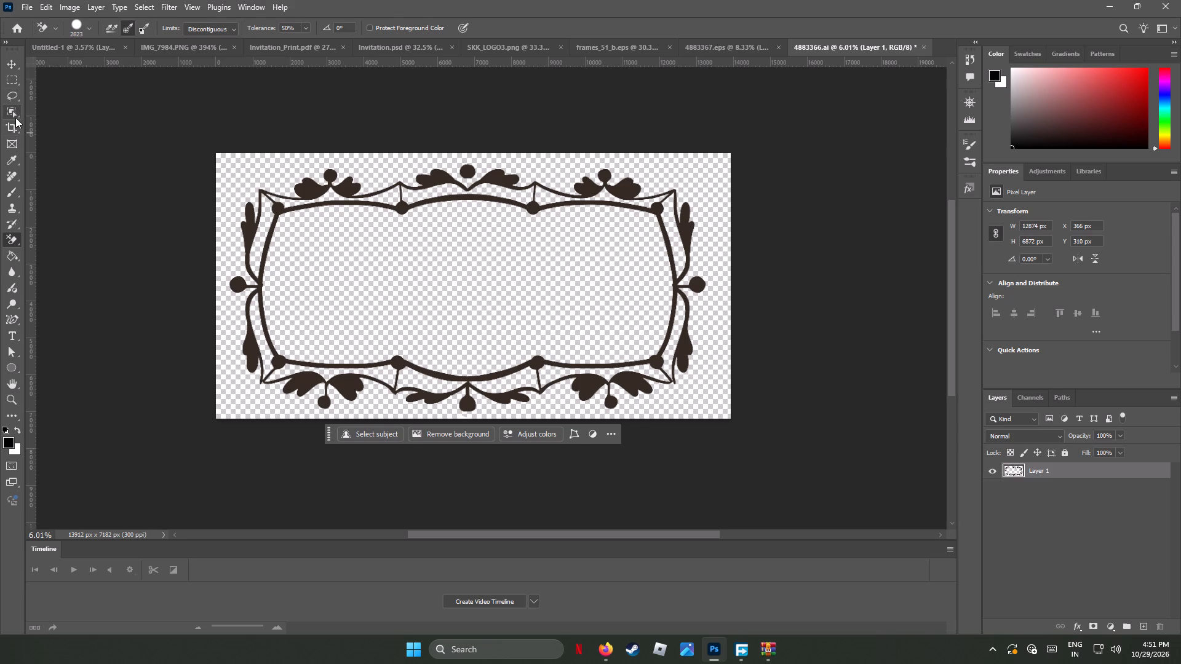
Select the whole leafy frame with the Object Selection tool and convert the selection into a work path.
{"action": "left_click", "coordinate": [16, 114]}
{"action": "left_click_drag", "start_coordinate": [210, 146], "coordinate": [347, 261]}
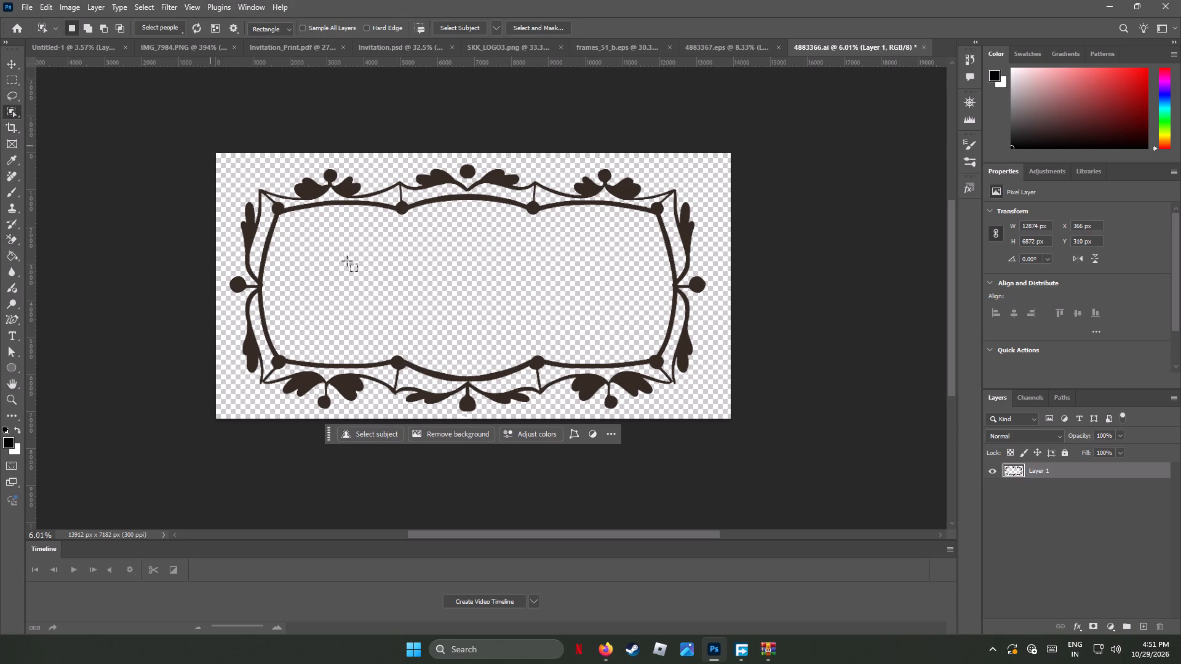
{"action": "left_click_drag", "start_coordinate": [347, 261], "coordinate": [822, 425]}
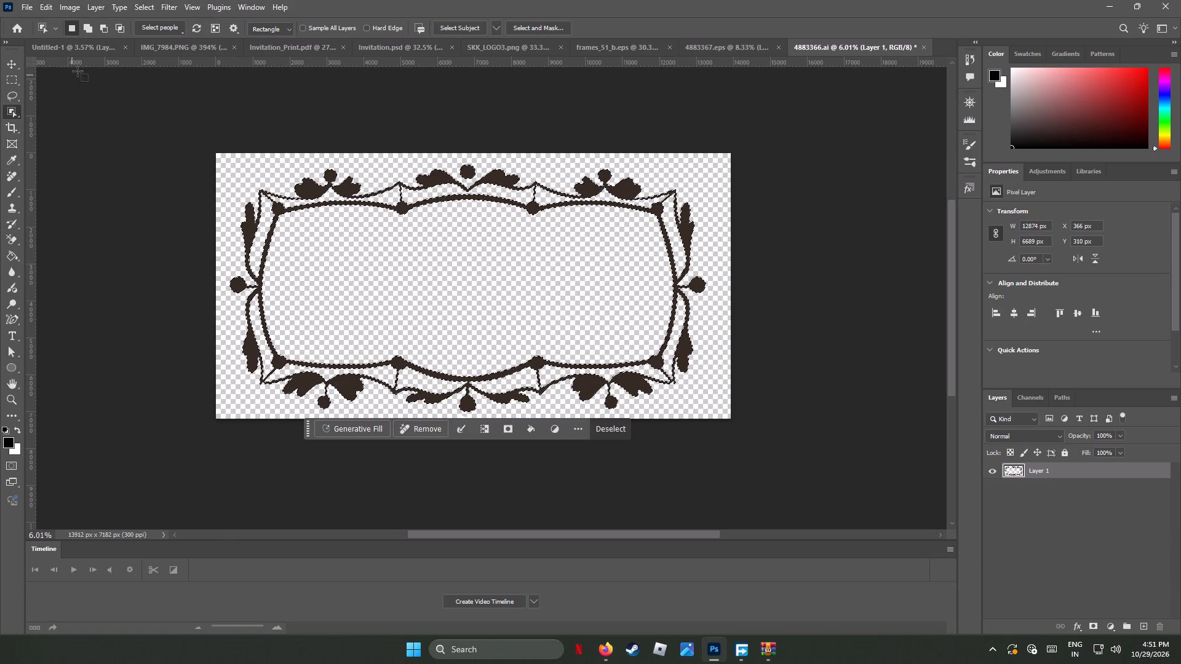
{"action": "left_click", "coordinate": [46, 6]}
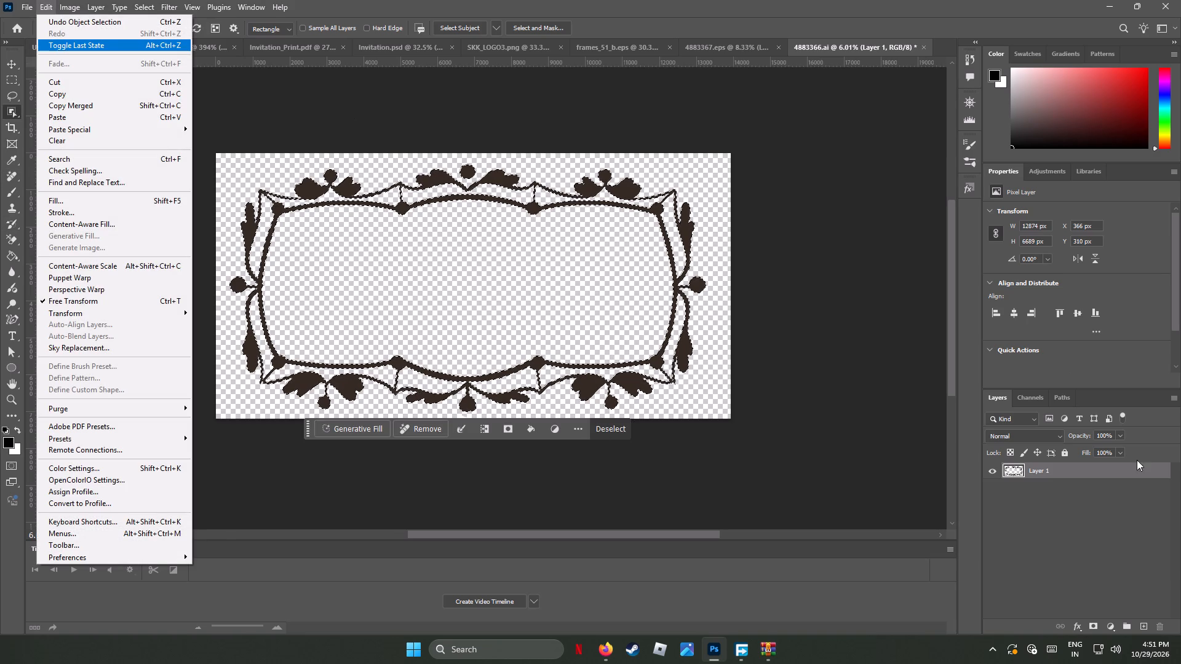
{"action": "left_click", "coordinate": [1065, 397]}
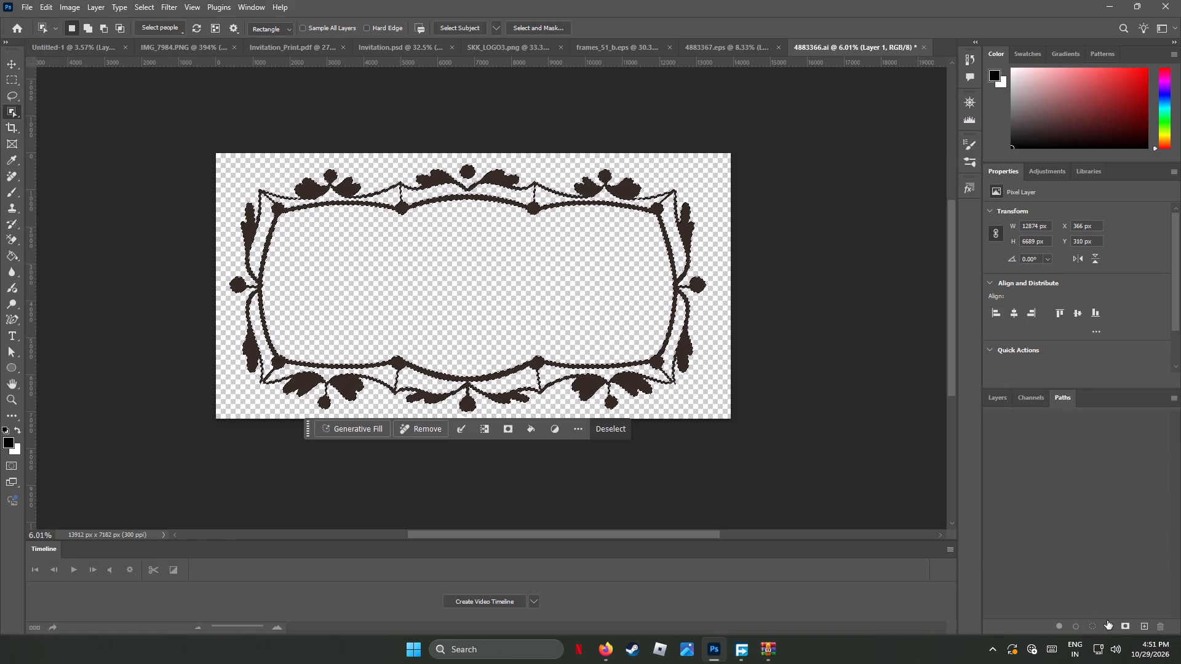
{"action": "left_click", "coordinate": [1107, 625]}
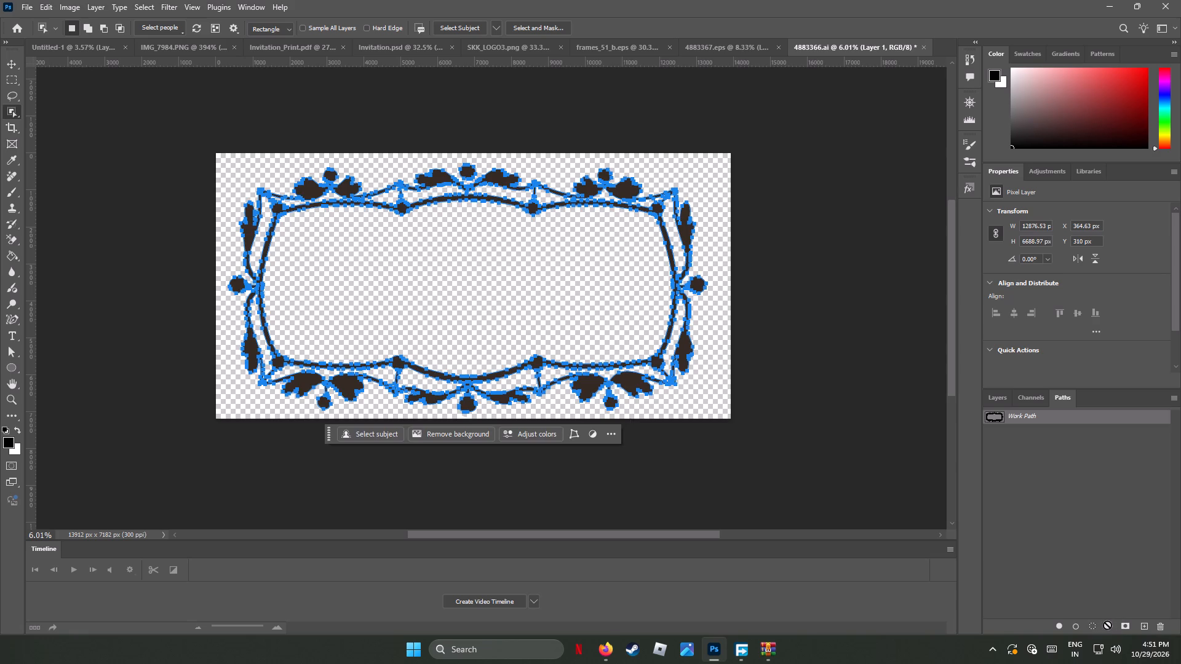
Define the frame's work path as a custom shape, keeping the suggested name.
{"action": "left_click", "coordinate": [44, 4]}
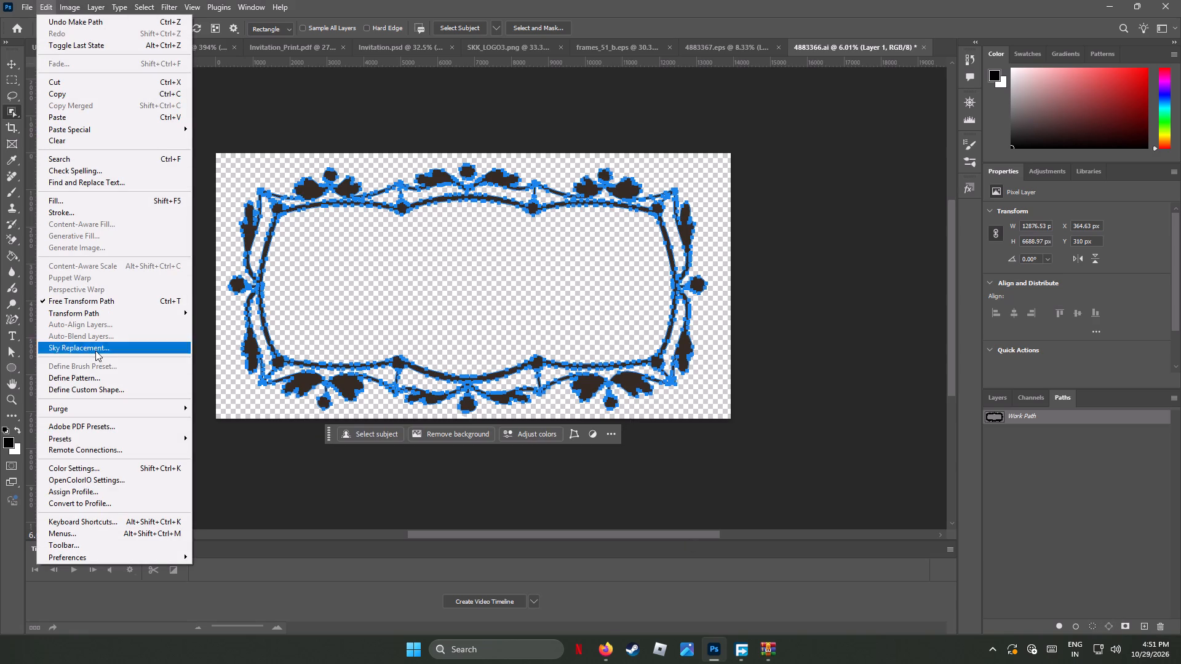
{"action": "left_click", "coordinate": [106, 390]}
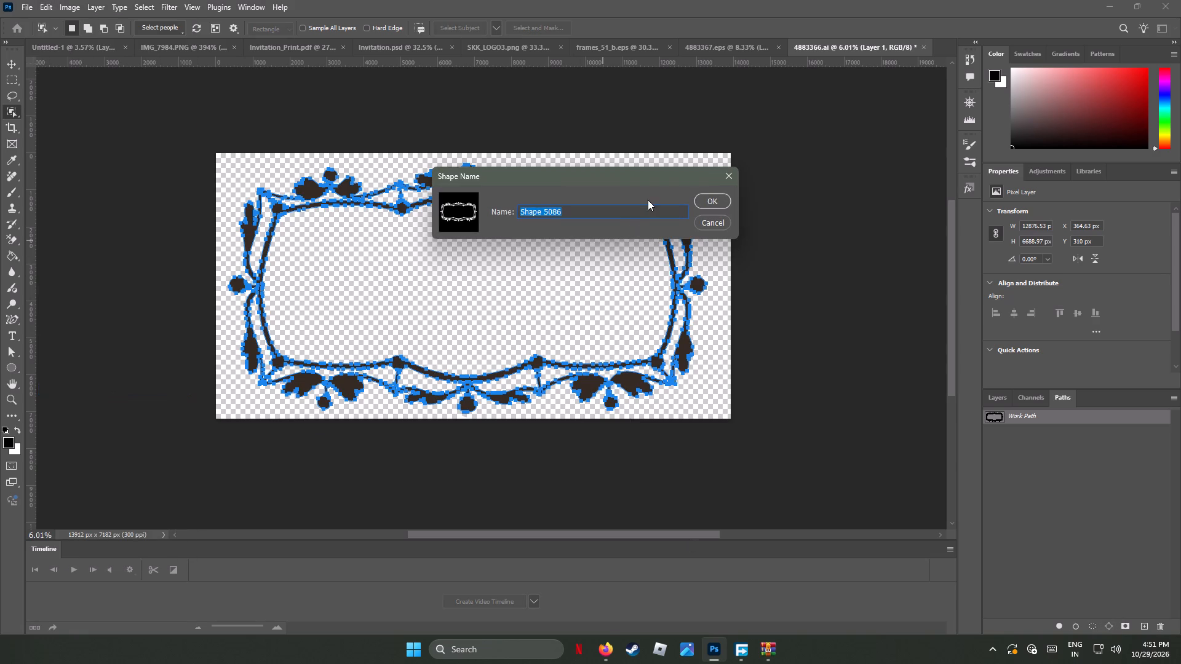
{"action": "left_click", "coordinate": [713, 202]}
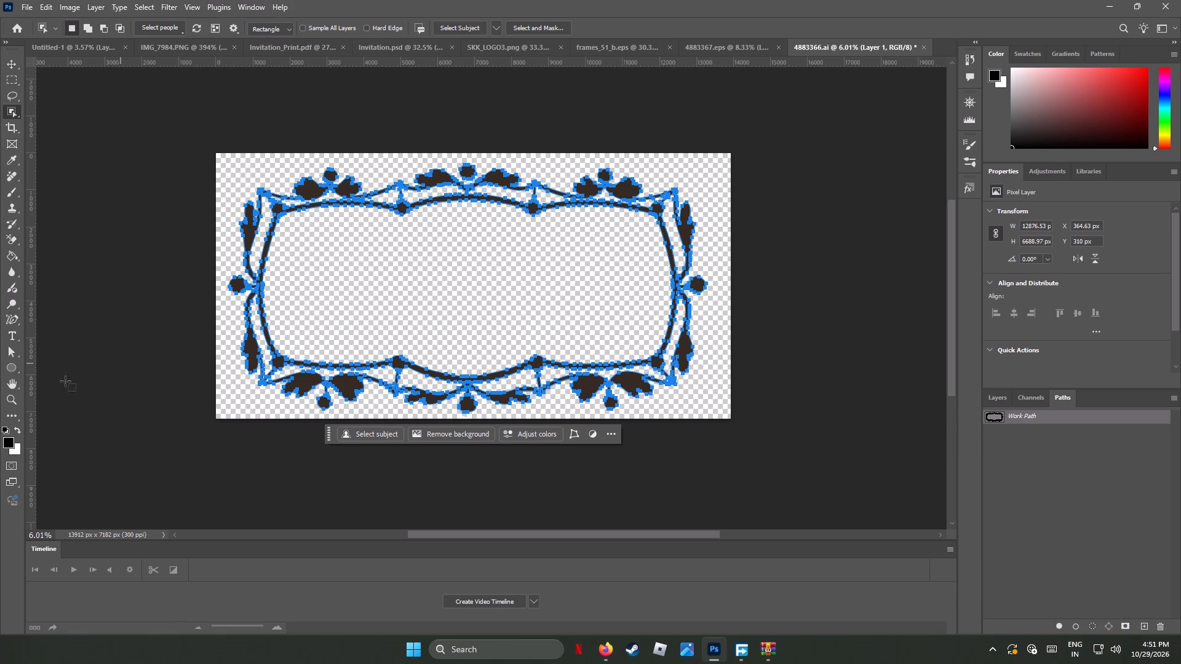
Draw the newly defined frame as a custom shape on the Untitled-1 banner, about 26756 x 6819 px, around the Sukumari logo.
{"action": "right_click", "coordinate": [10, 367]}
{"action": "left_click", "coordinate": [61, 424]}
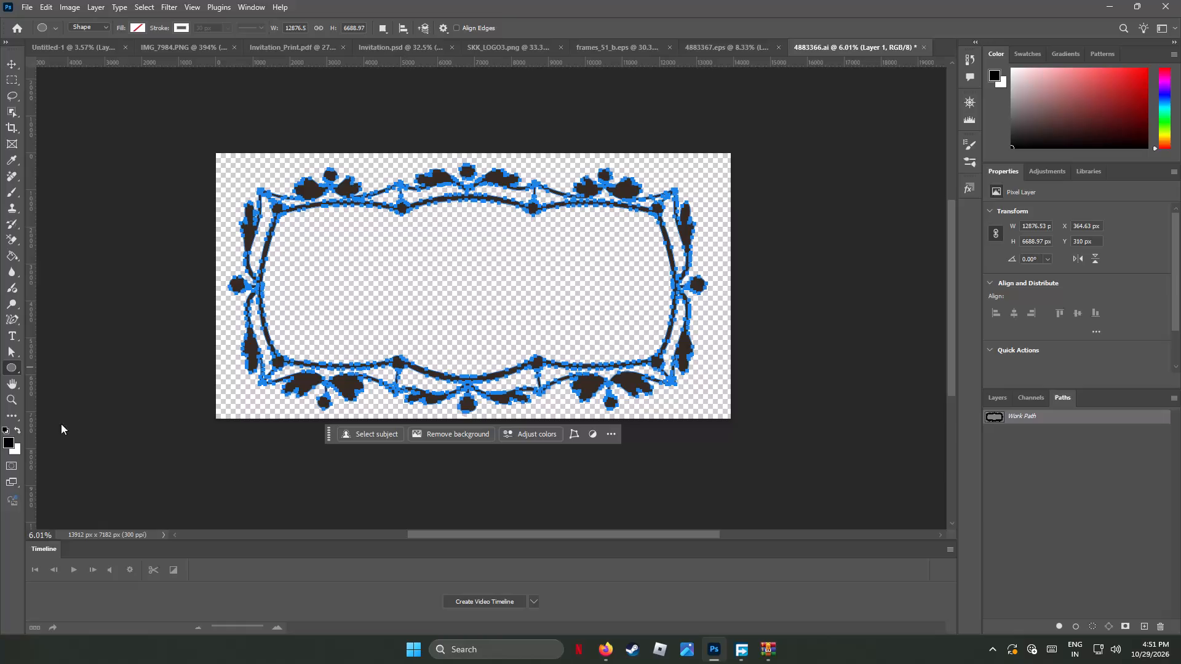
{"action": "left_click", "coordinate": [502, 28]}
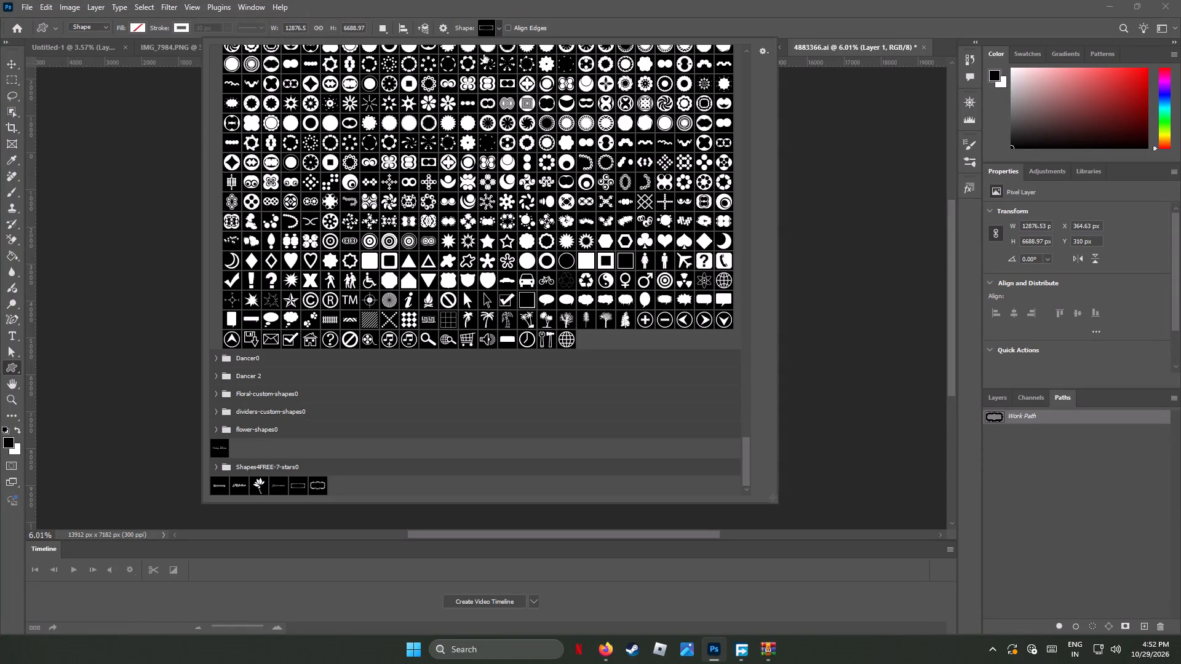
{"action": "double_click", "coordinate": [324, 484]}
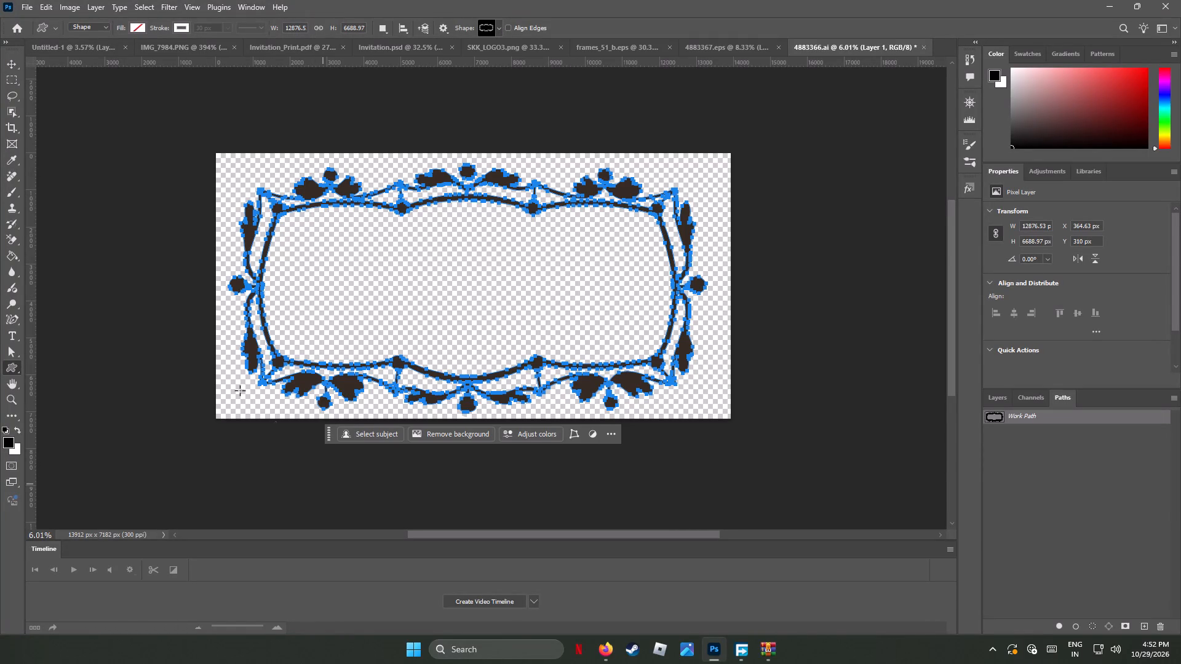
{"action": "left_click", "coordinate": [107, 45]}
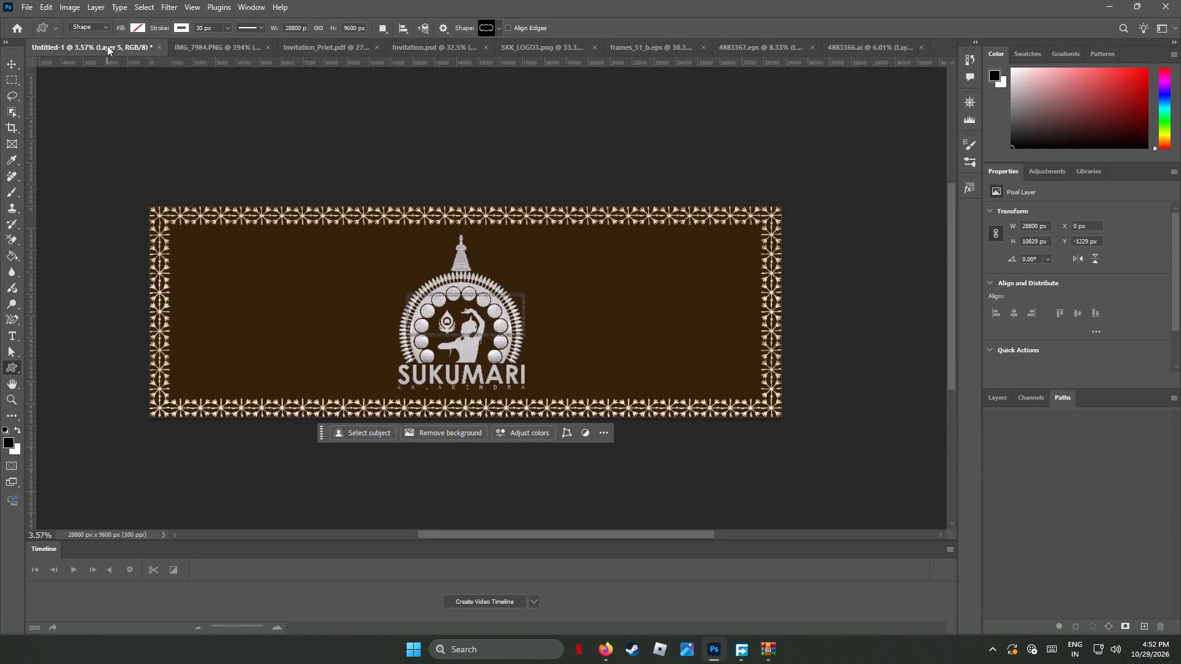
{"action": "left_click_drag", "start_coordinate": [189, 240], "coordinate": [364, 343]}
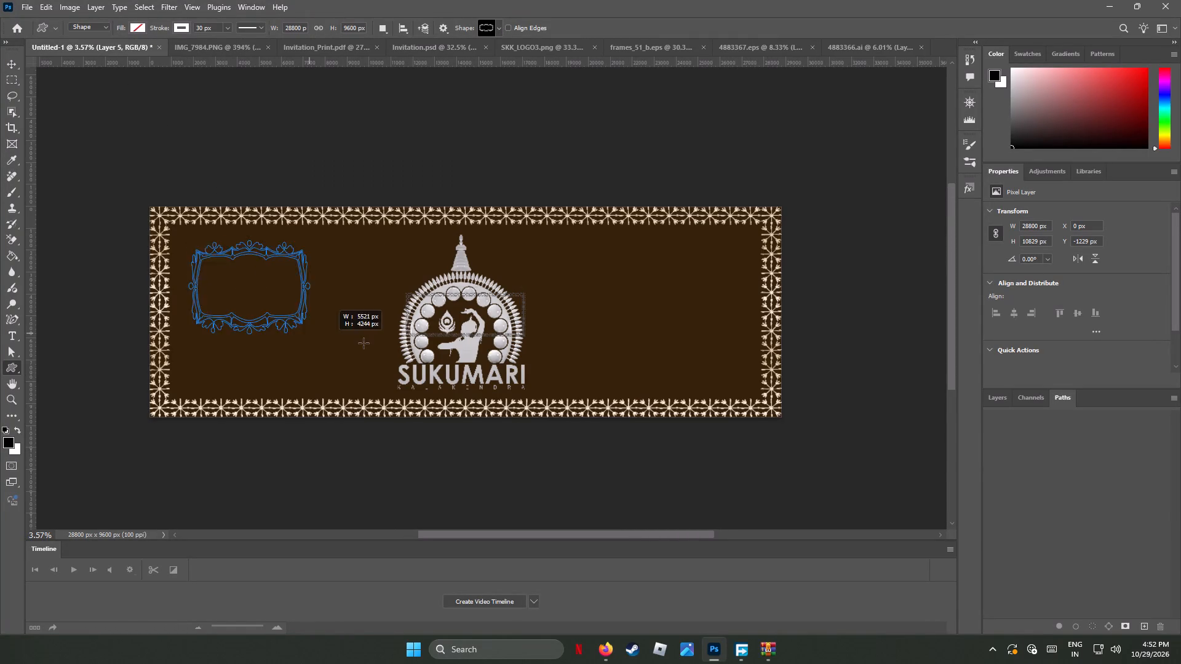
{"action": "left_click_drag", "start_coordinate": [364, 343], "coordinate": [765, 390]}
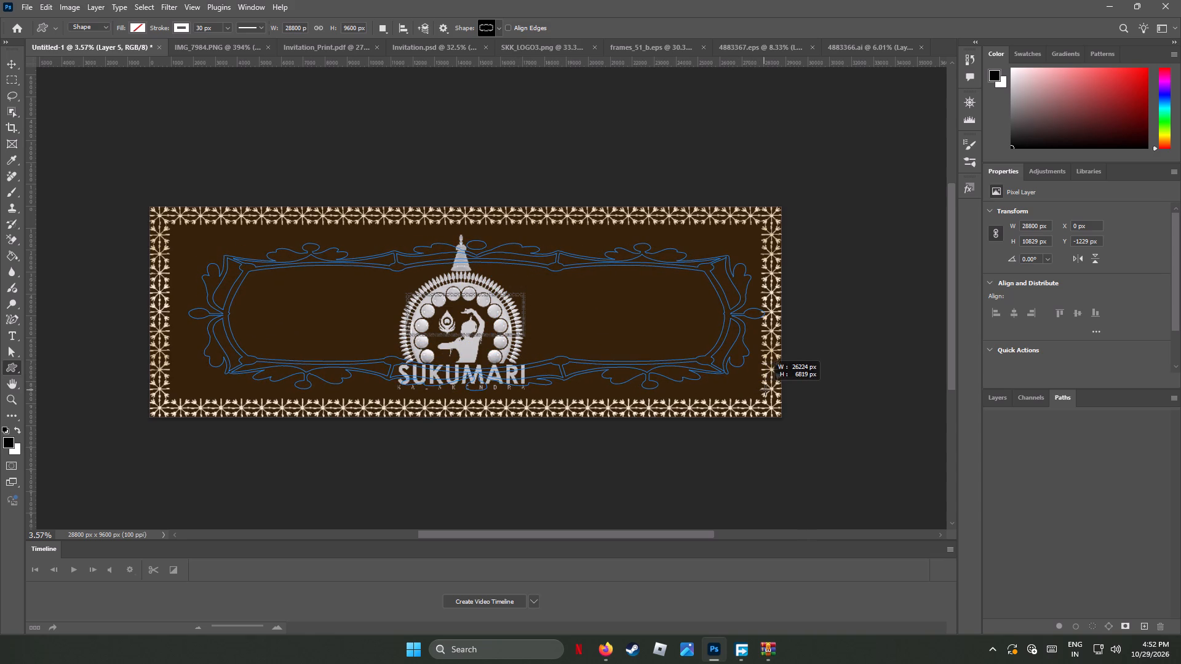
{"action": "left_click_drag", "start_coordinate": [765, 390], "coordinate": [776, 390]}
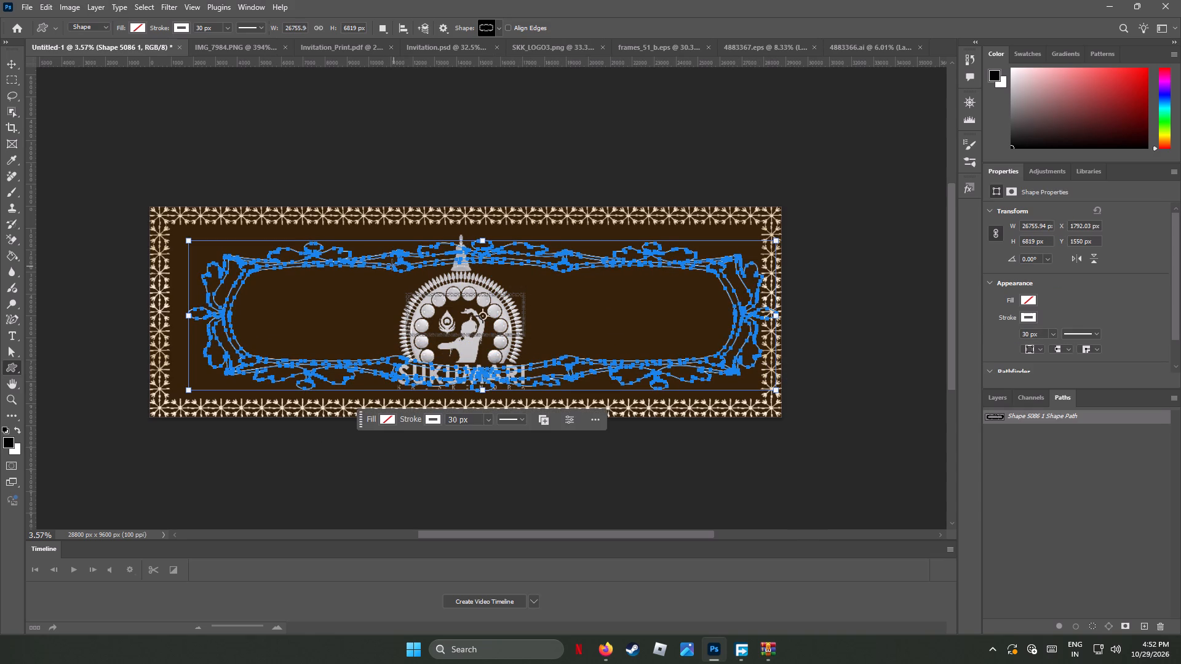
Stretch the frame shape to the banner's left, top and bottom edges, making it about 28548 x 9600 px.
{"action": "left_click_drag", "start_coordinate": [190, 317], "coordinate": [180, 317]}
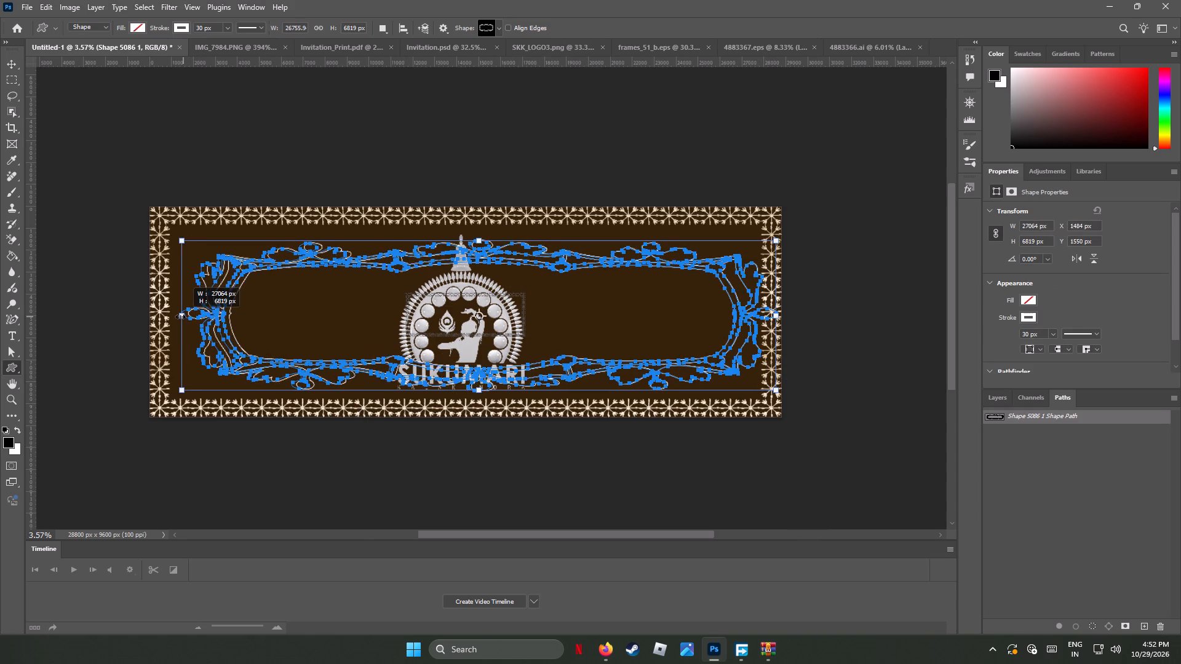
{"action": "left_click_drag", "start_coordinate": [180, 317], "coordinate": [149, 315]}
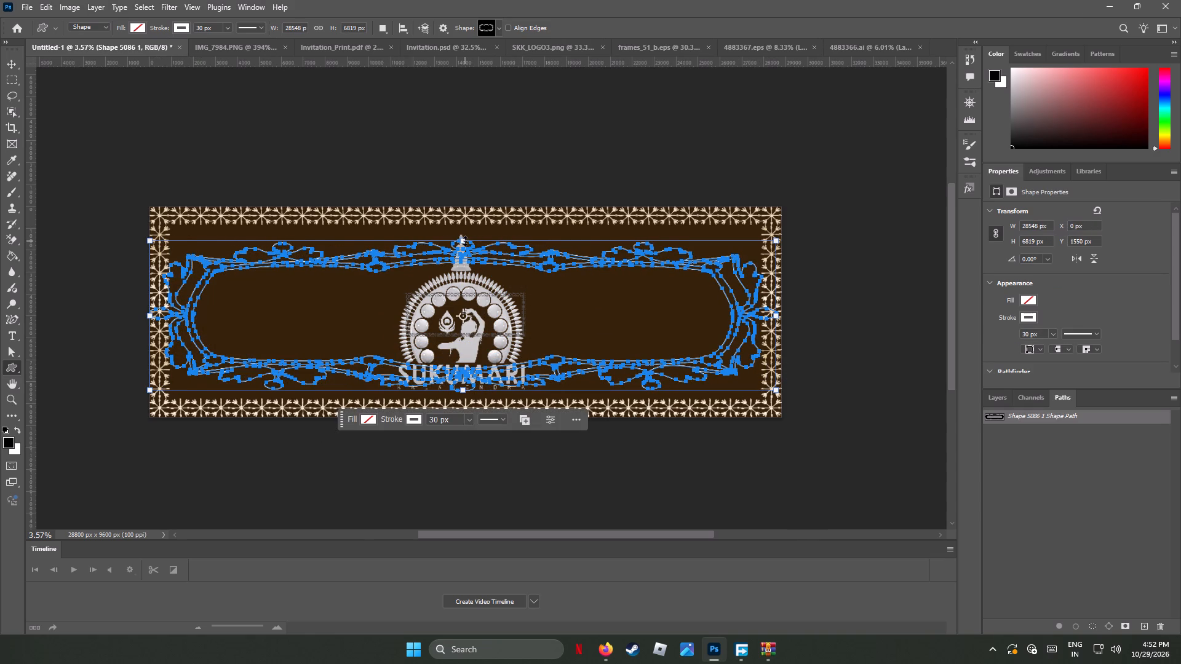
{"action": "left_click_drag", "start_coordinate": [464, 240], "coordinate": [467, 208]}
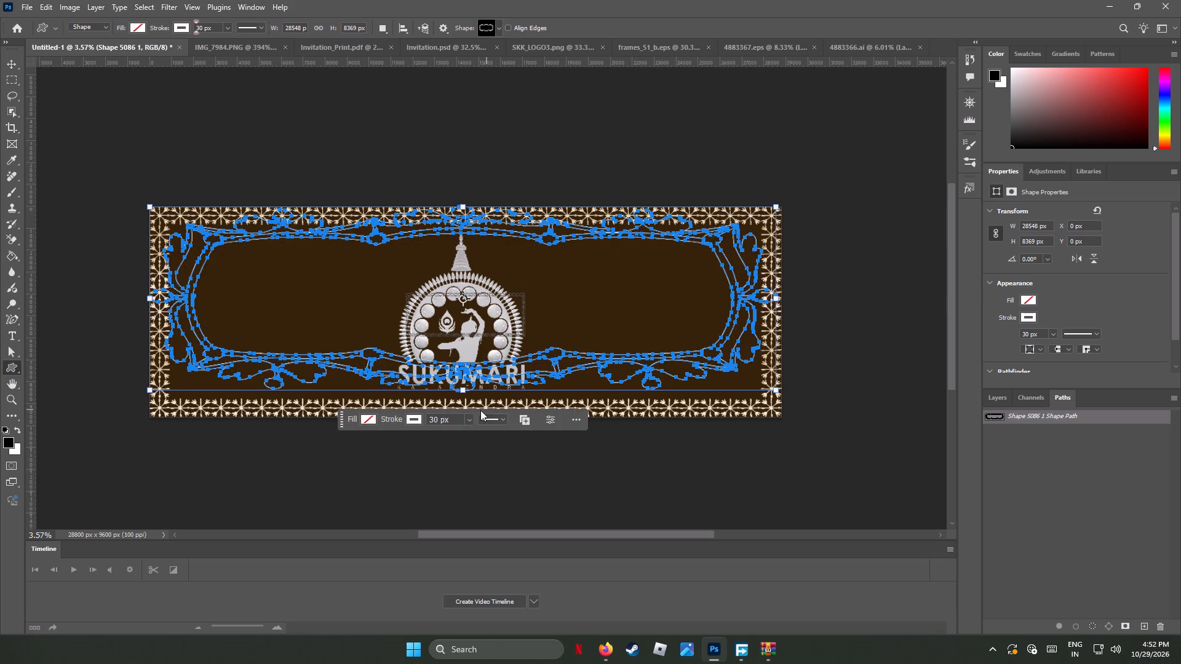
{"action": "left_click_drag", "start_coordinate": [464, 393], "coordinate": [461, 420]}
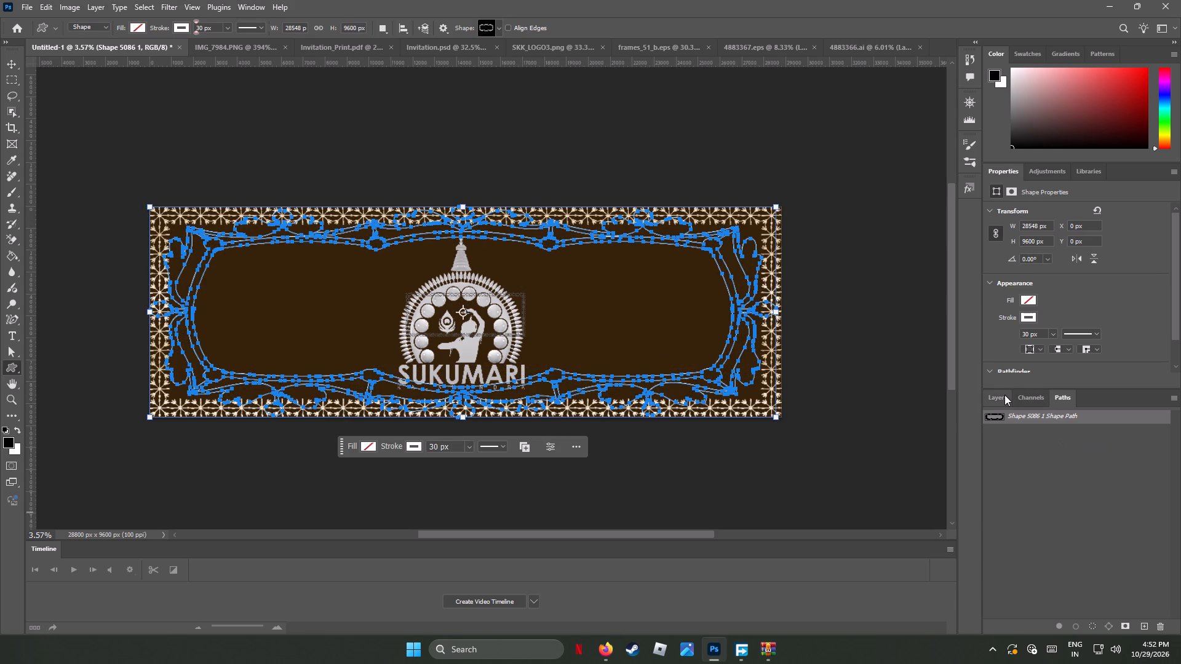
Hide Layer 5, which holds the old patterned border.
{"action": "left_click", "coordinate": [996, 398]}
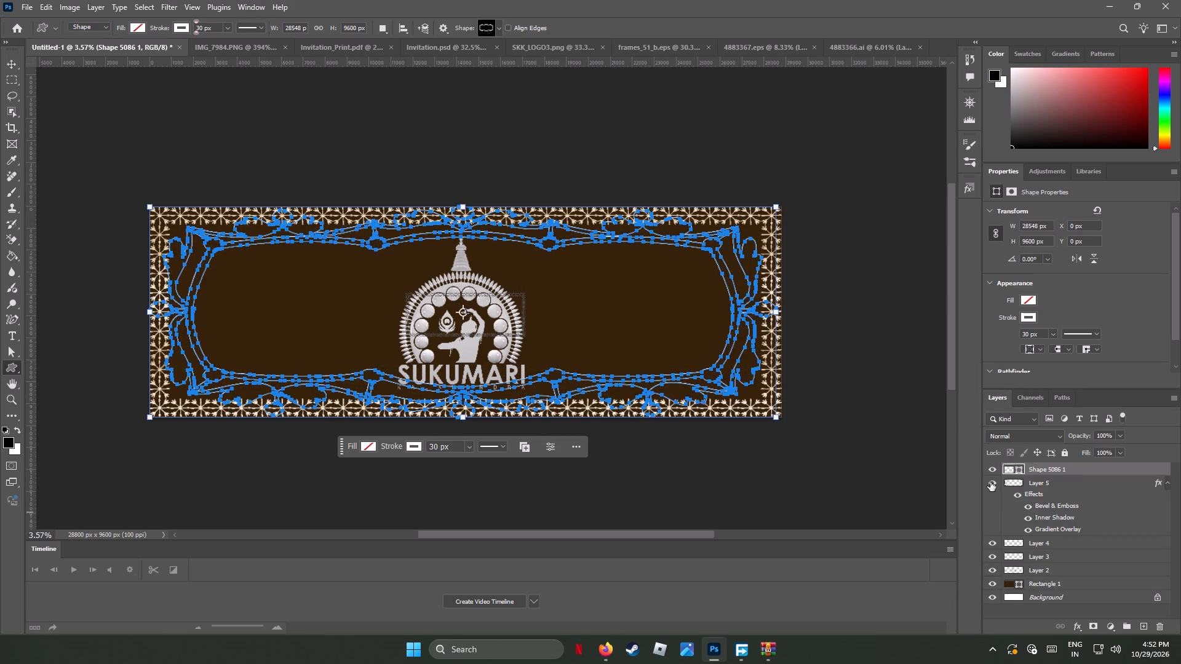
{"action": "left_click", "coordinate": [990, 482]}
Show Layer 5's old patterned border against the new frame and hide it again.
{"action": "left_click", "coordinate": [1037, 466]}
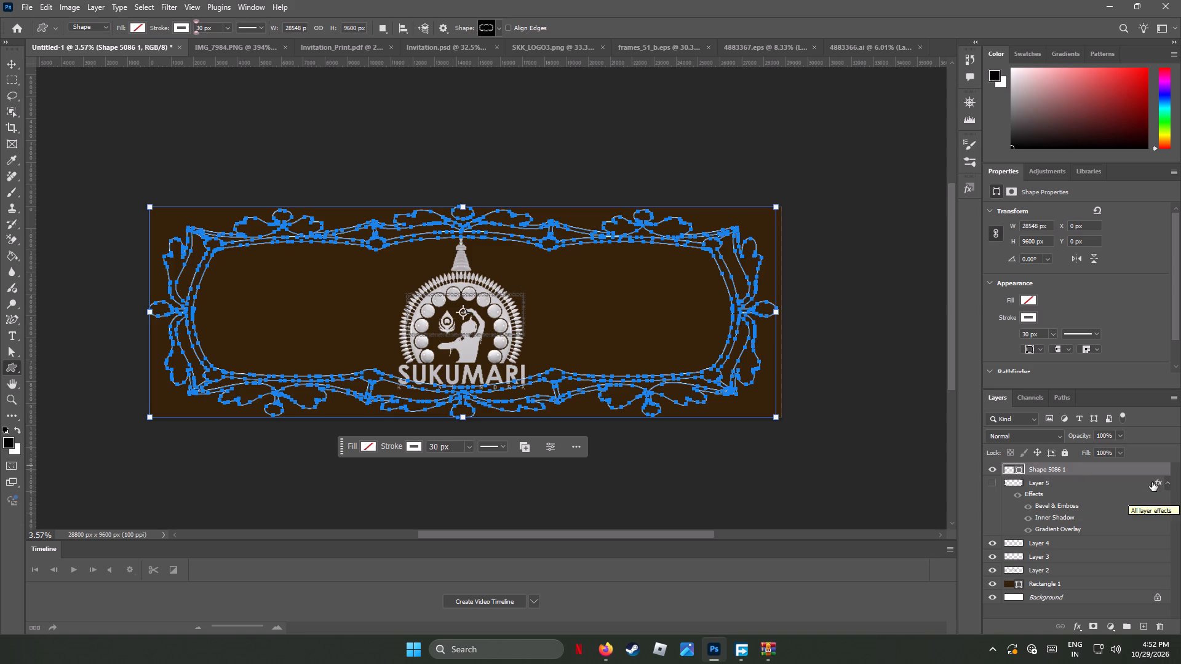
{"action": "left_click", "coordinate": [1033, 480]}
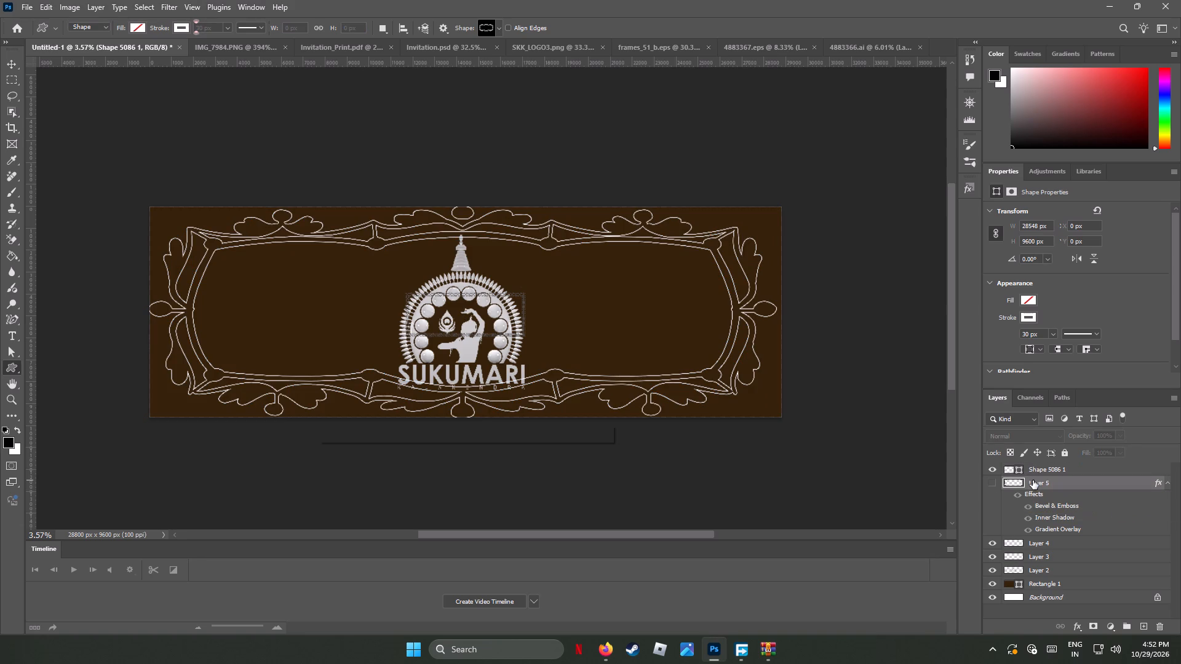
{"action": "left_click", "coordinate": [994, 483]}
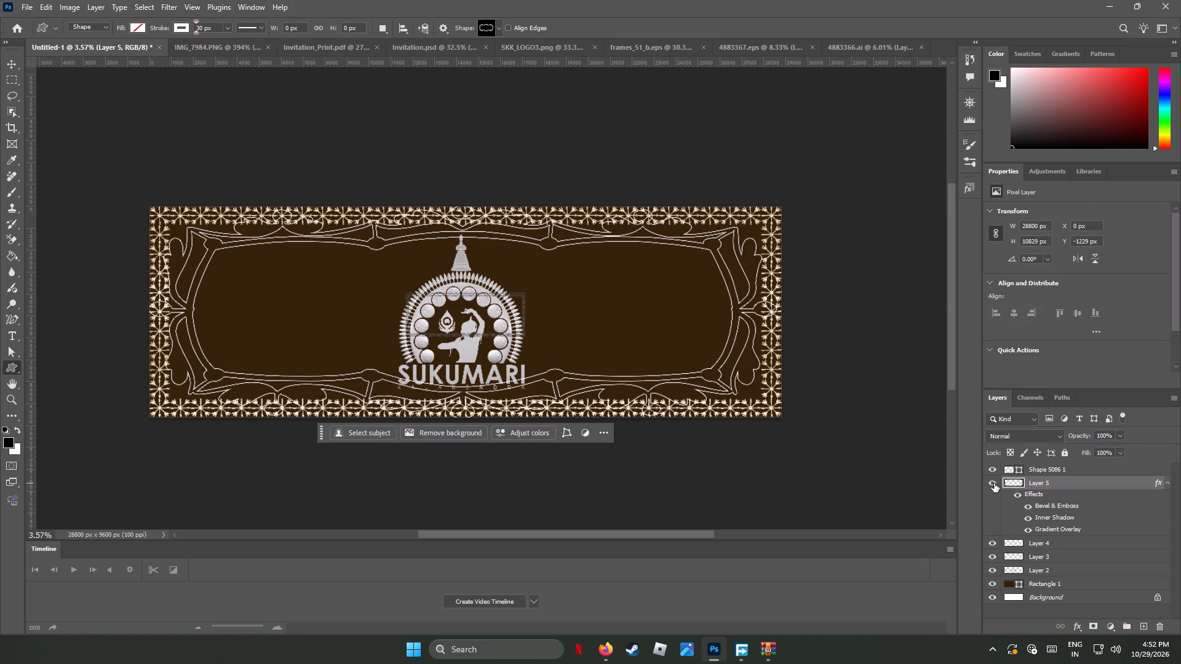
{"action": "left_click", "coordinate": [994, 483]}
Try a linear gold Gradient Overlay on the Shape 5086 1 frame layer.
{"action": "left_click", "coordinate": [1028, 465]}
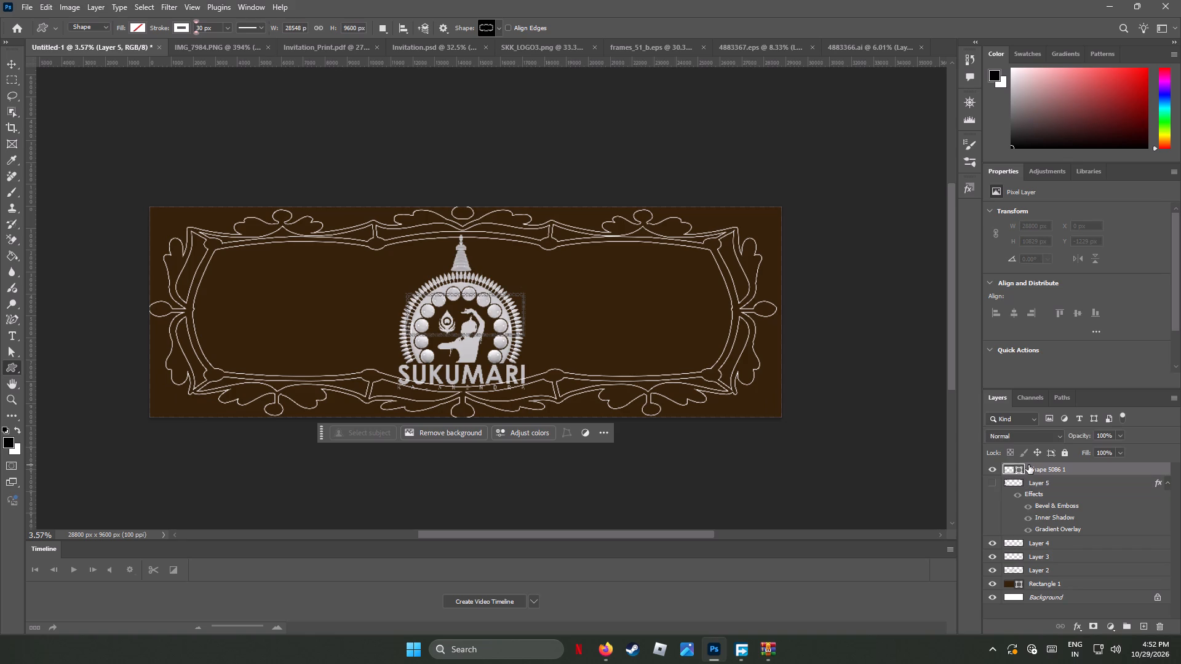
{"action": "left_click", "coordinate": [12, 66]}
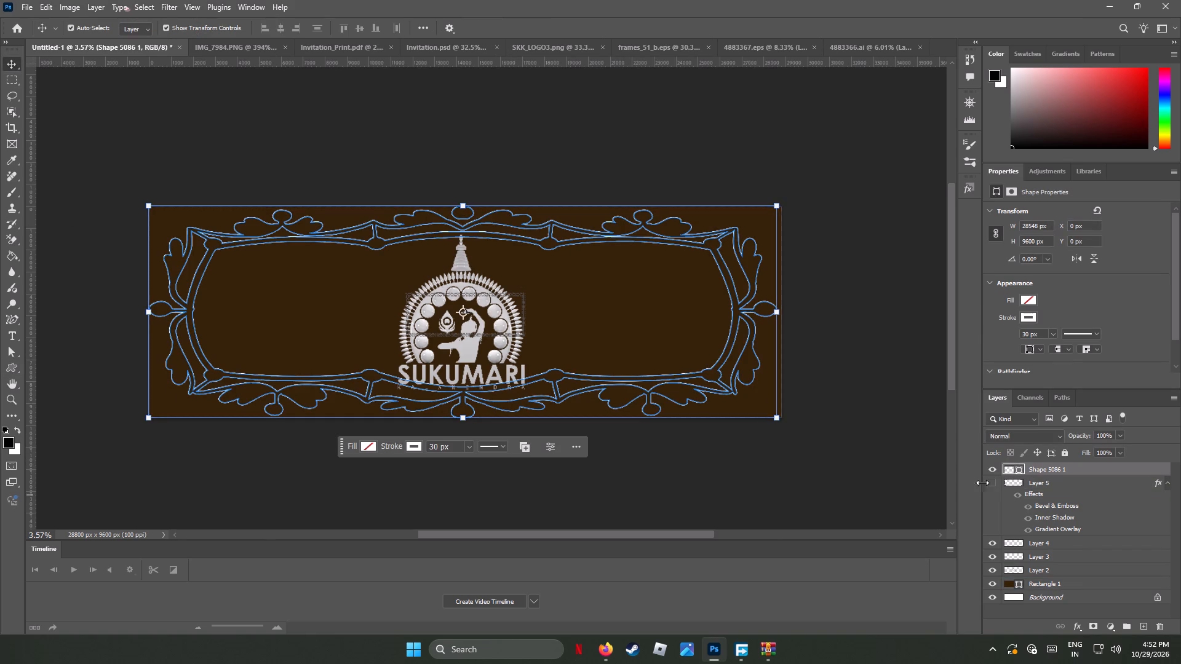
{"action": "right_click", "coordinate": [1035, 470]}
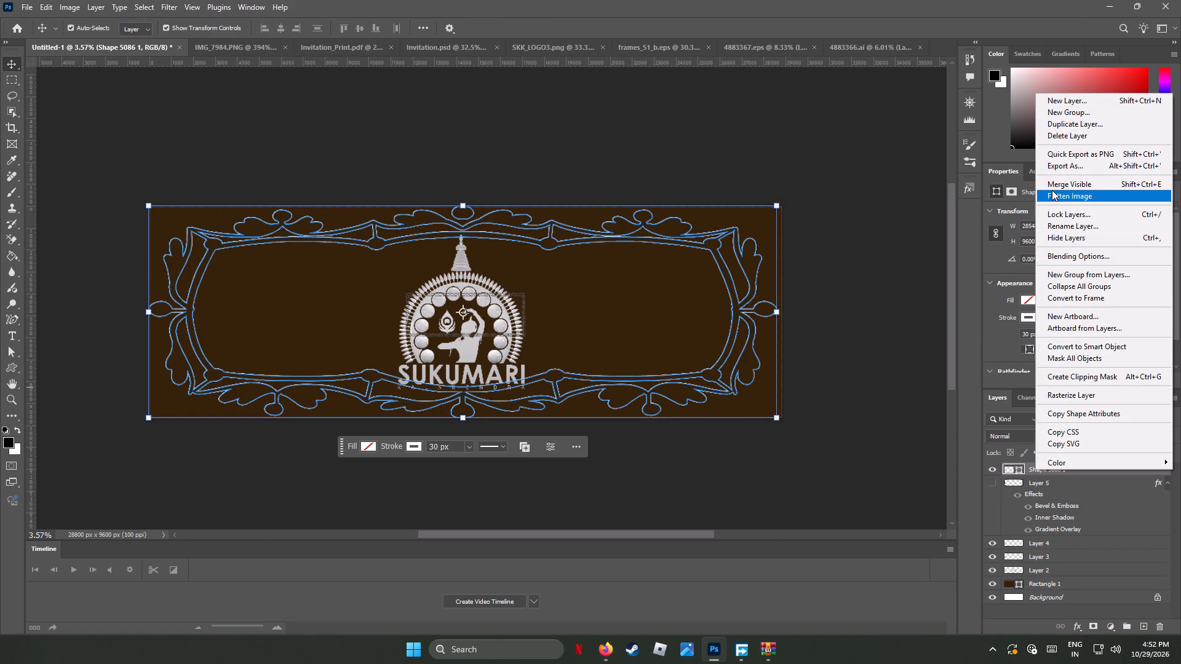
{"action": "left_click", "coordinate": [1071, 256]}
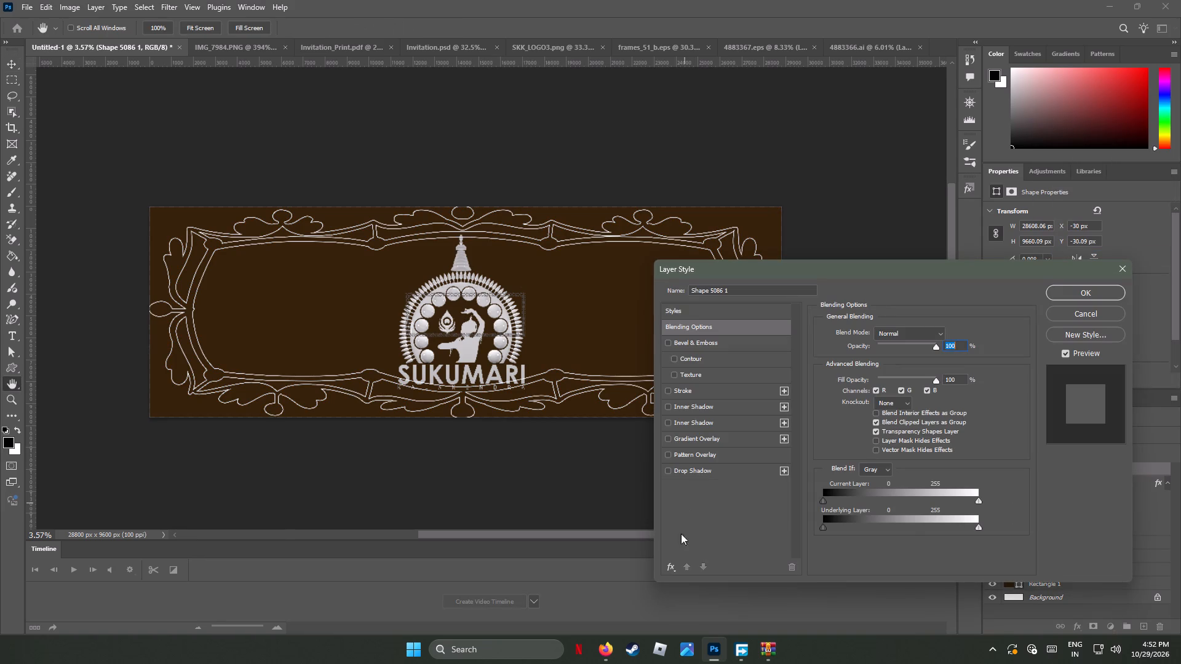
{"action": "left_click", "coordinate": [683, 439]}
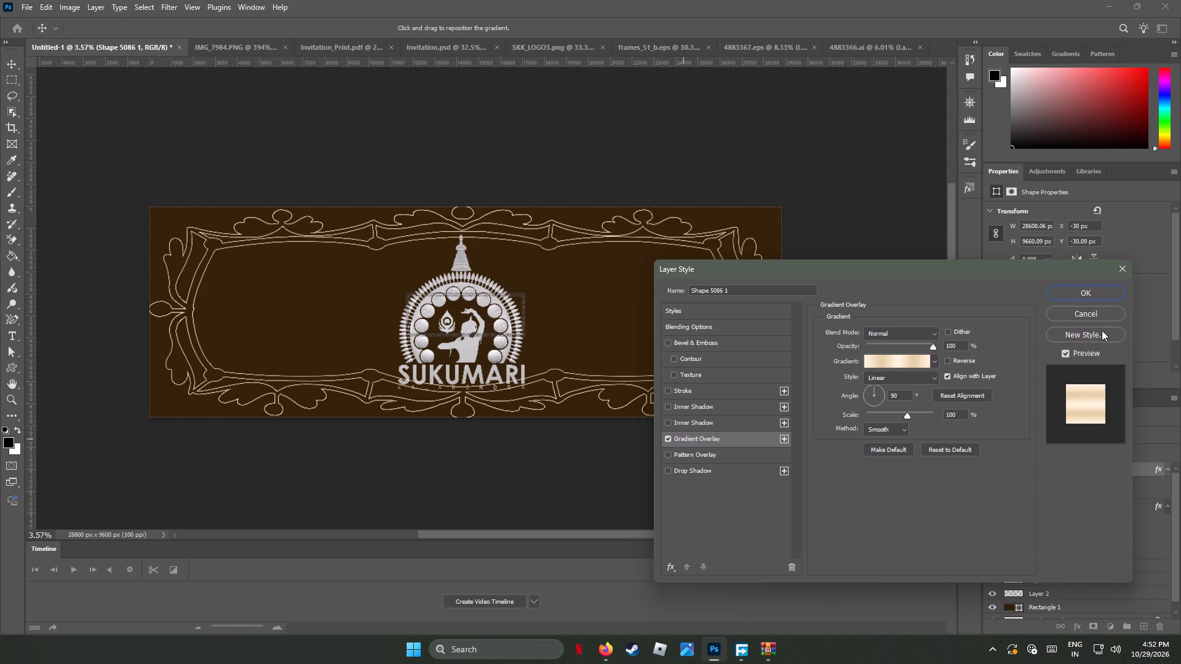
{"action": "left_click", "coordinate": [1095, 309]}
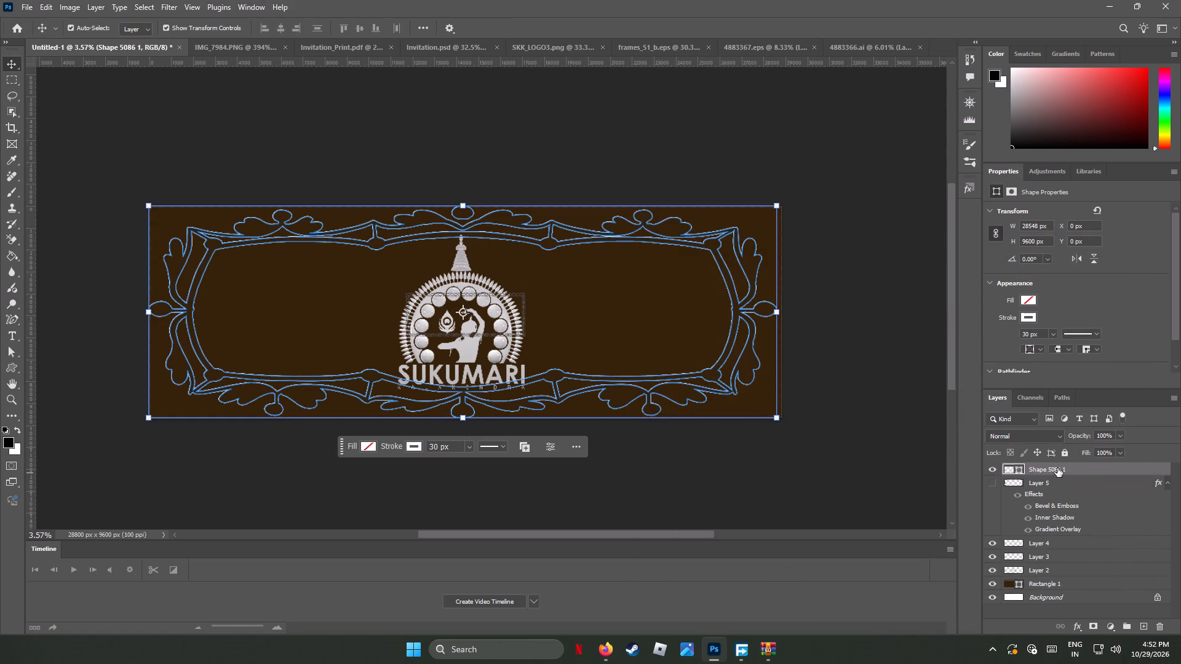
Delete the Shape 5086 1 frame layer from the banner.
{"action": "left_click", "coordinate": [1057, 468]}
{"action": "key", "text": "Delete"}
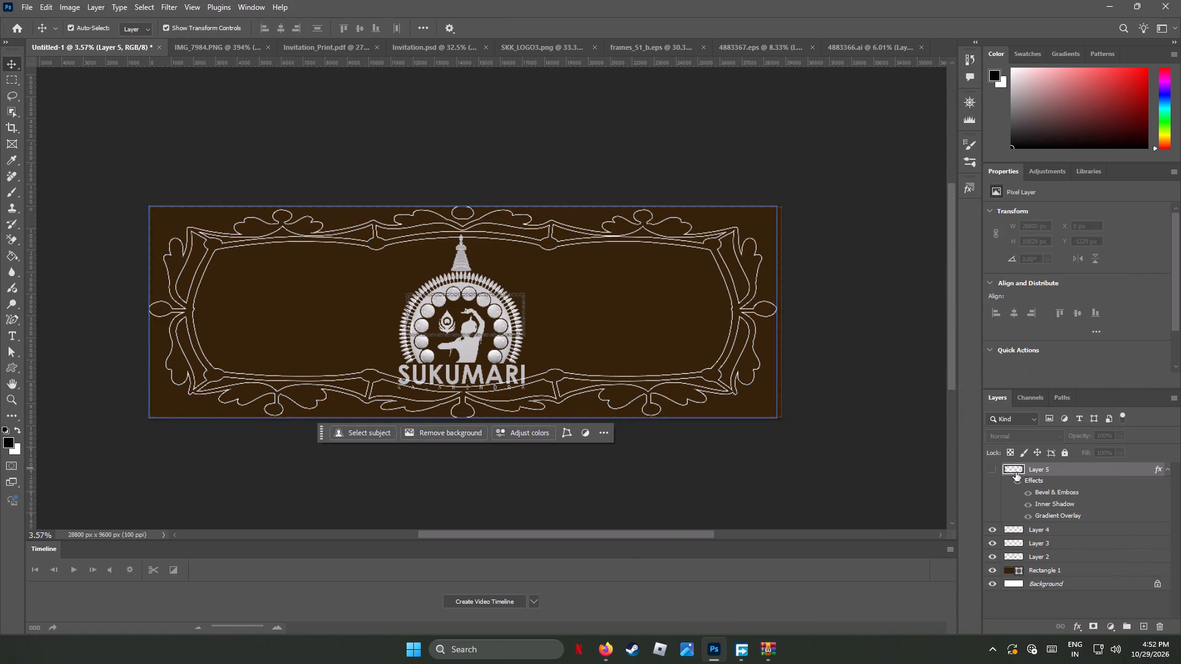
Undo the edits in the 4883366.ai document, from the frame's path back through the background removal and crop, to the full sheet of frames.
{"action": "left_click", "coordinate": [848, 43]}
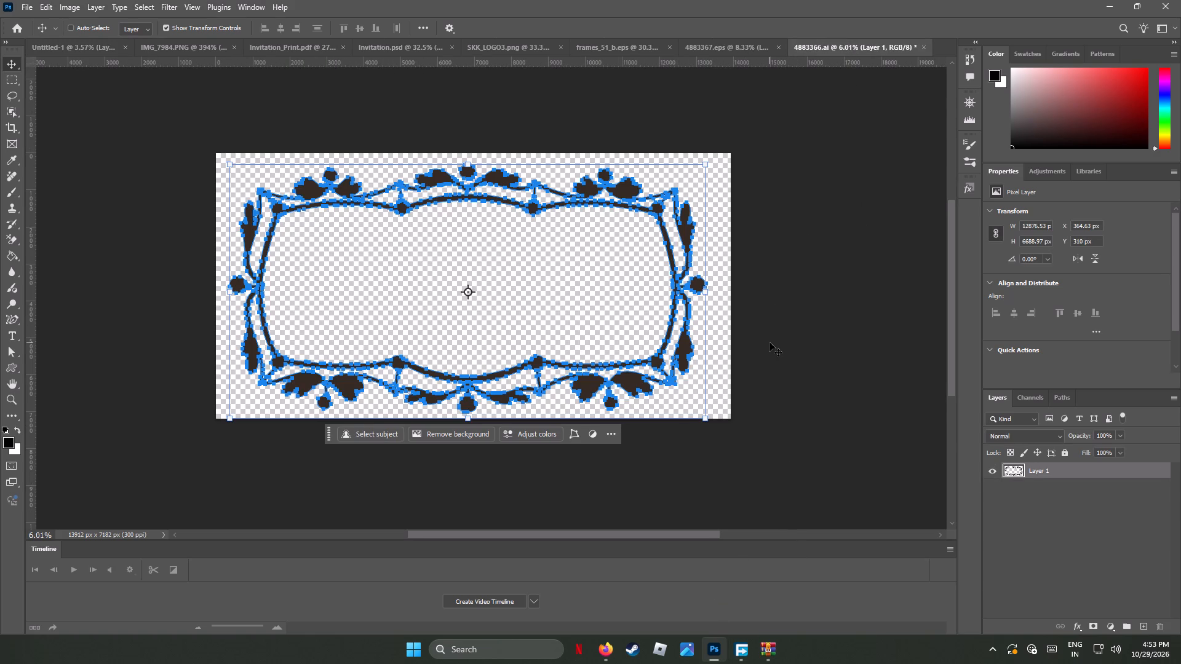
{"action": "key", "text": "ctrl+z"}
{"action": "key", "text": "ctrl+z"}
{"action": "key", "text": "ctrl+z"}
{"action": "key", "text": "ctrl+z"}
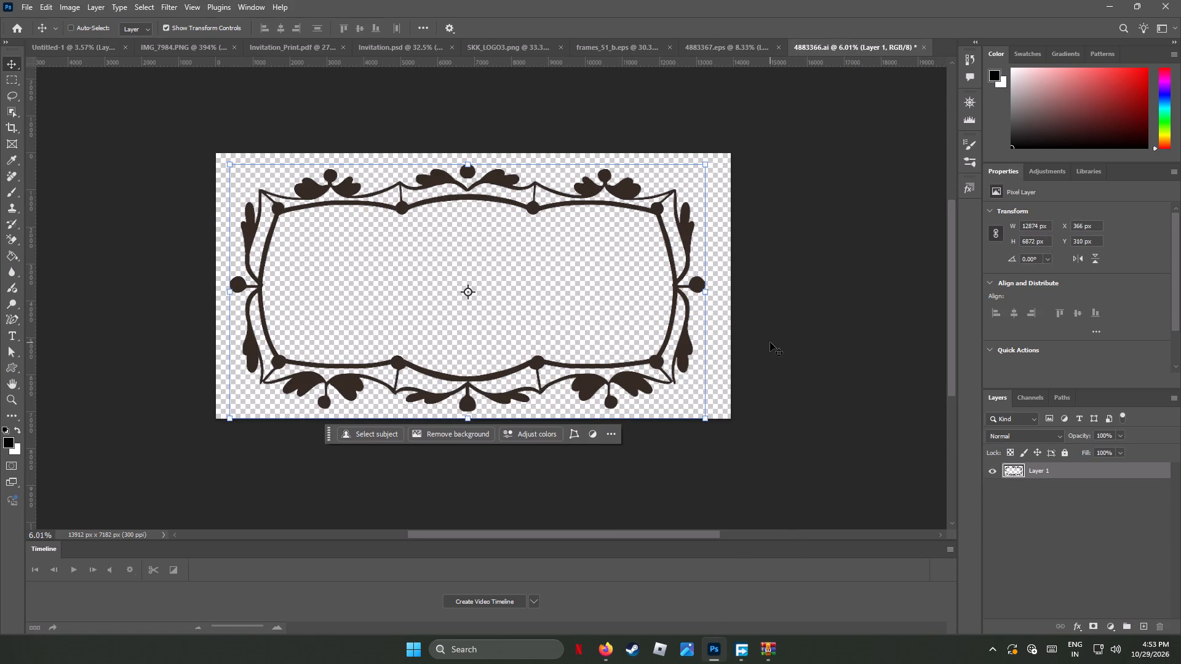
{"action": "key", "text": "ctrl+z"}
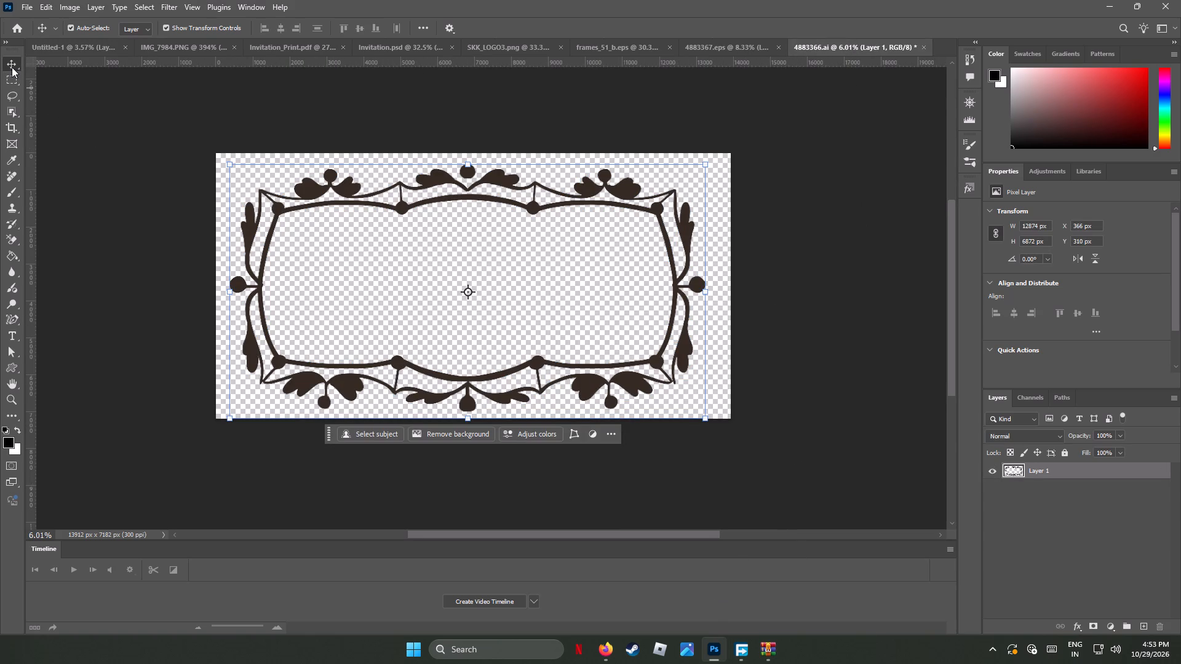
{"action": "left_click", "coordinate": [12, 67]}
{"action": "key", "text": "ctrl+z"}
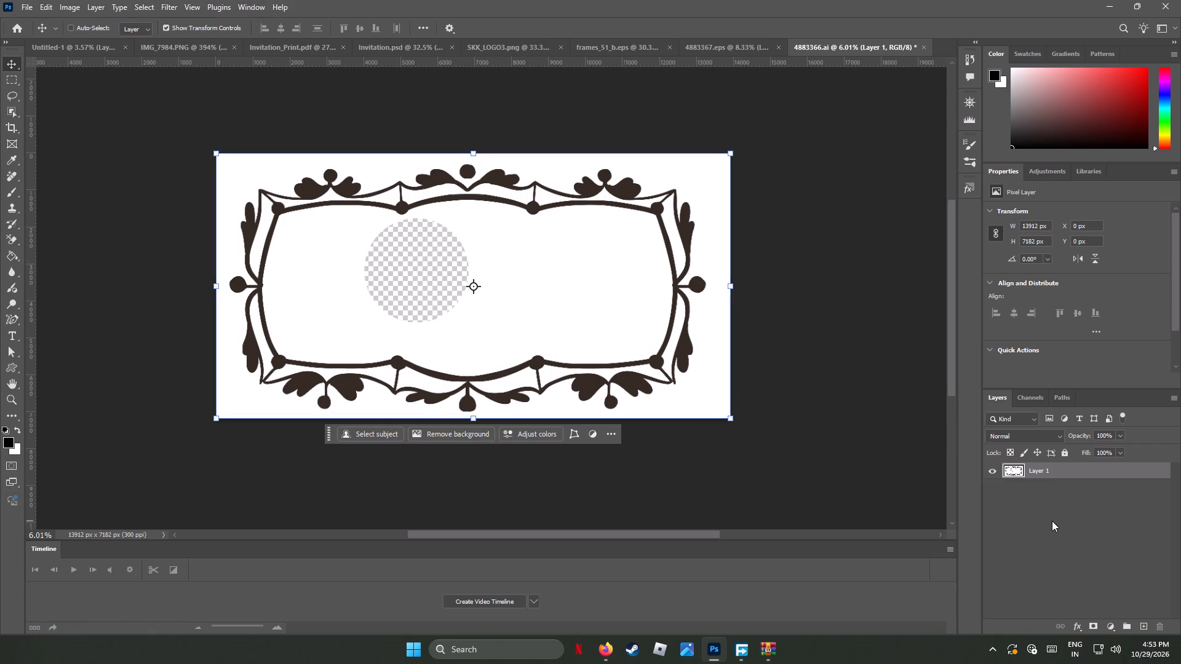
{"action": "key", "text": "ctrl+z"}
{"action": "key", "text": "ctrl+z"}
{"action": "key", "text": "ctrl+z"}
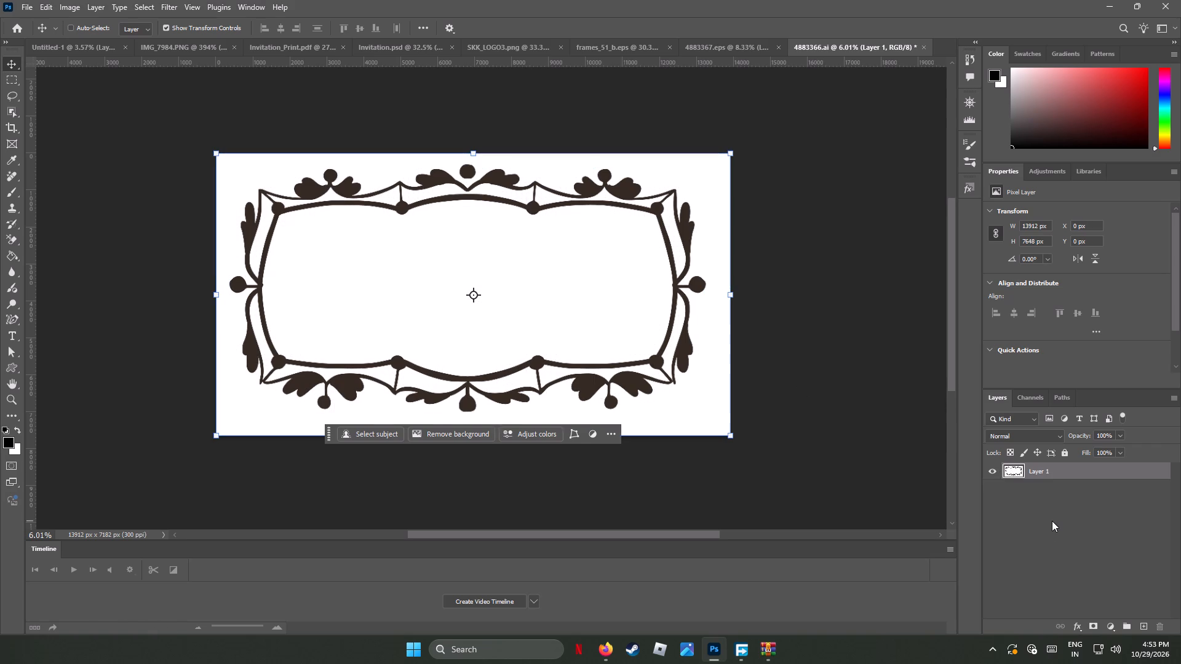
{"action": "key", "text": "ctrl+z"}
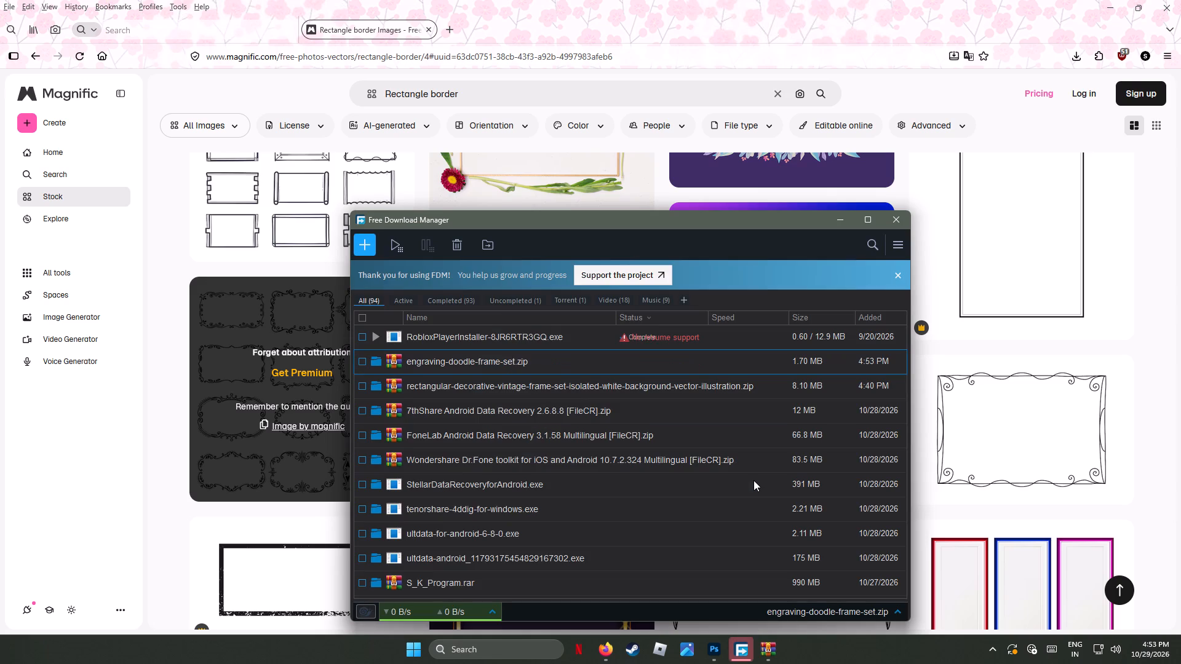
Open 5613508.ai from the downloaded engraving-doodle-frame-set.zip archive in Adobe Photoshop 2025, just this once.
{"action": "double_click", "coordinate": [485, 358]}
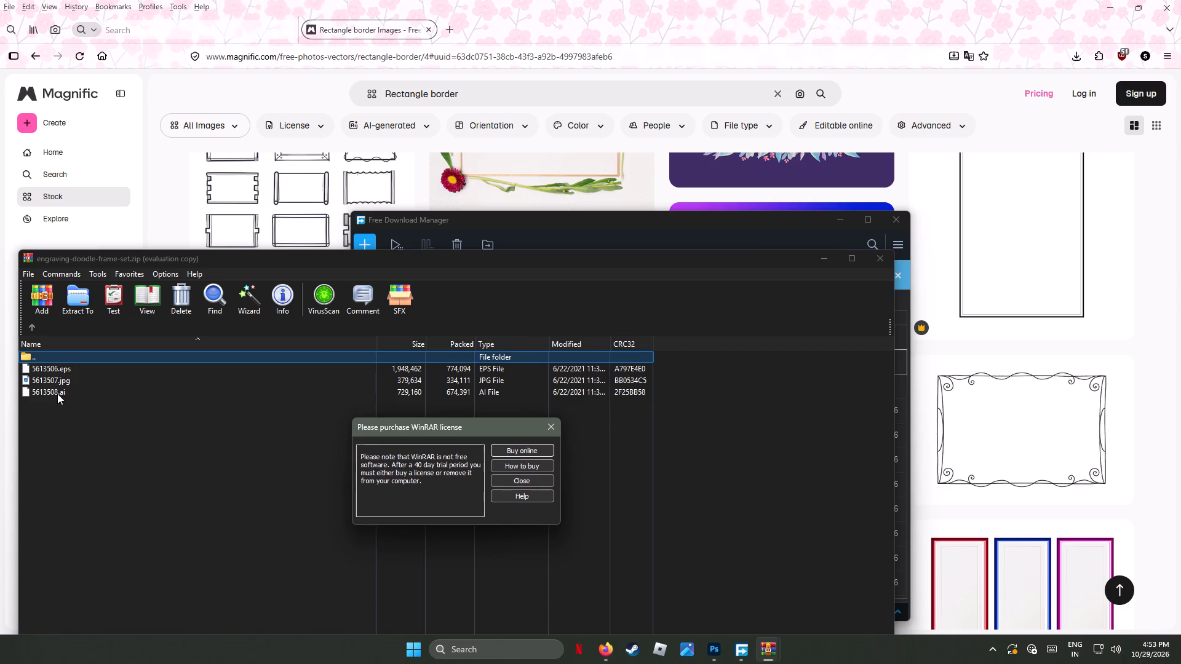
{"action": "left_click", "coordinate": [497, 480]}
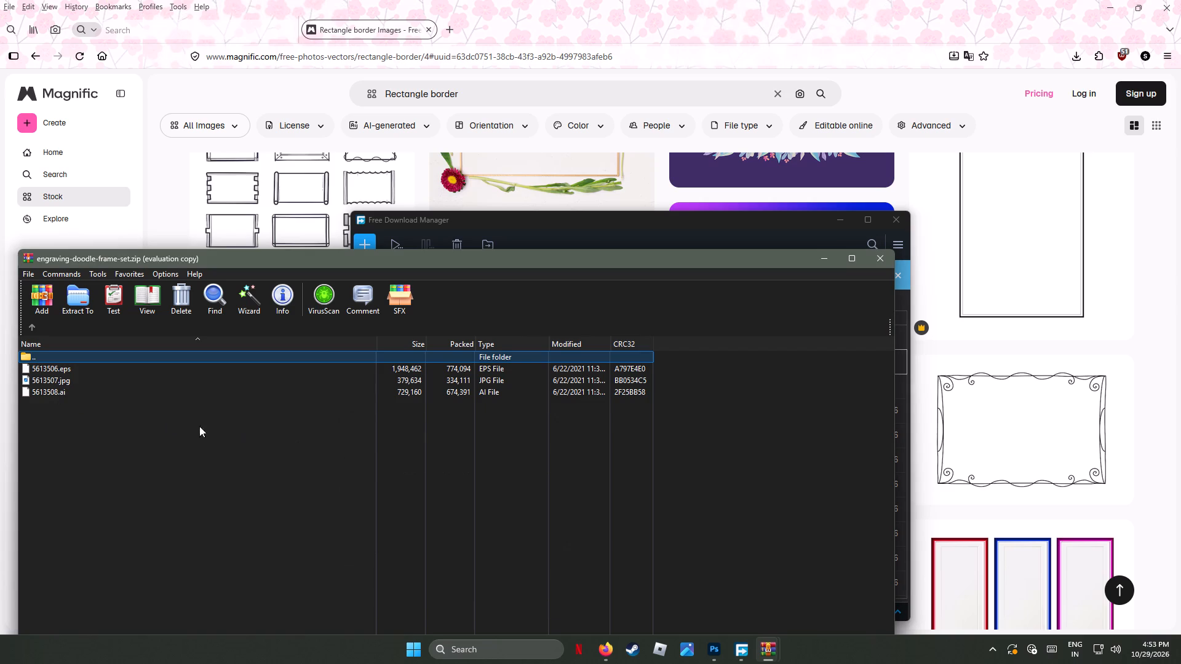
{"action": "double_click", "coordinate": [53, 389]}
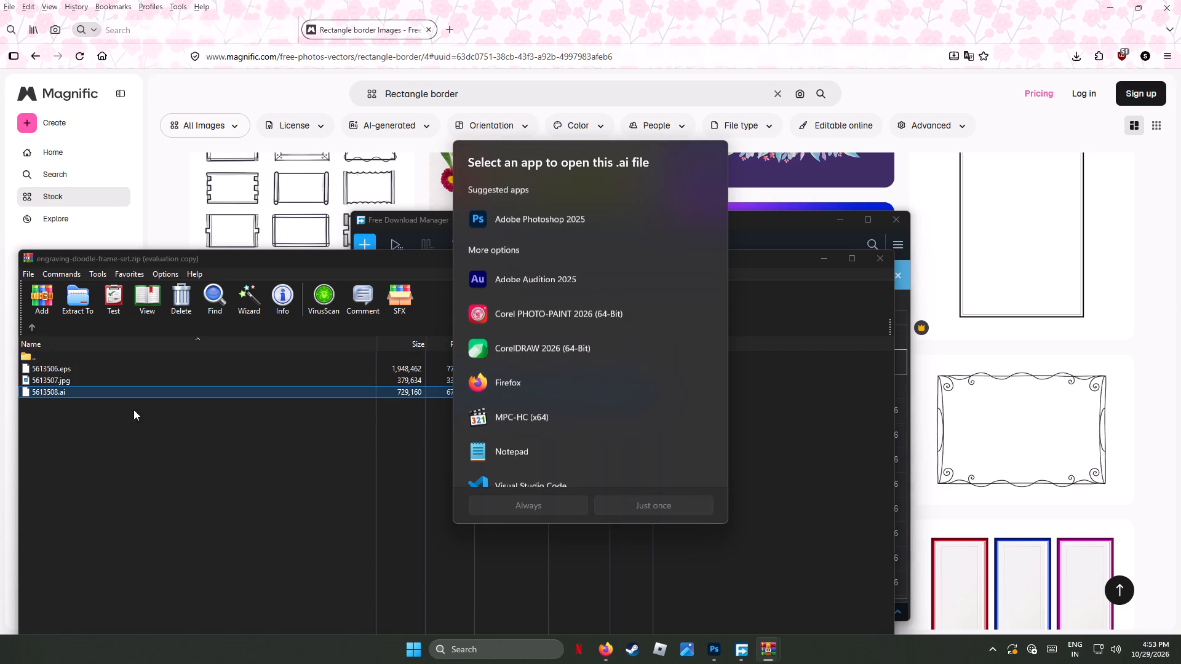
{"action": "left_click", "coordinate": [528, 224]}
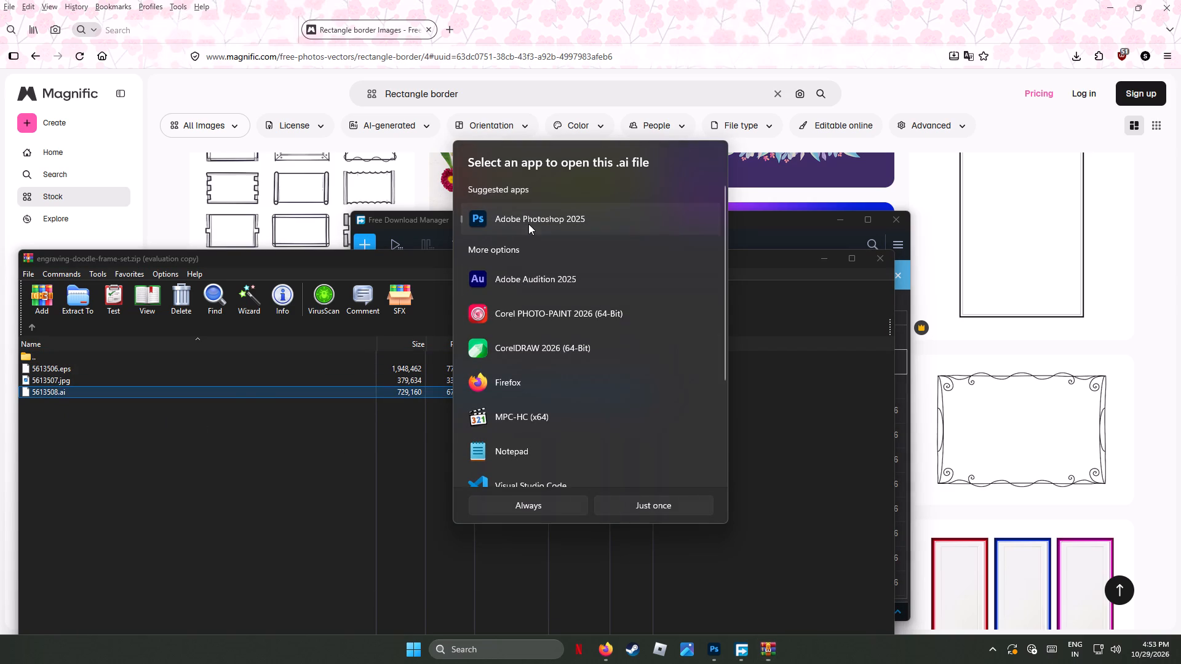
{"action": "left_click", "coordinate": [670, 507]}
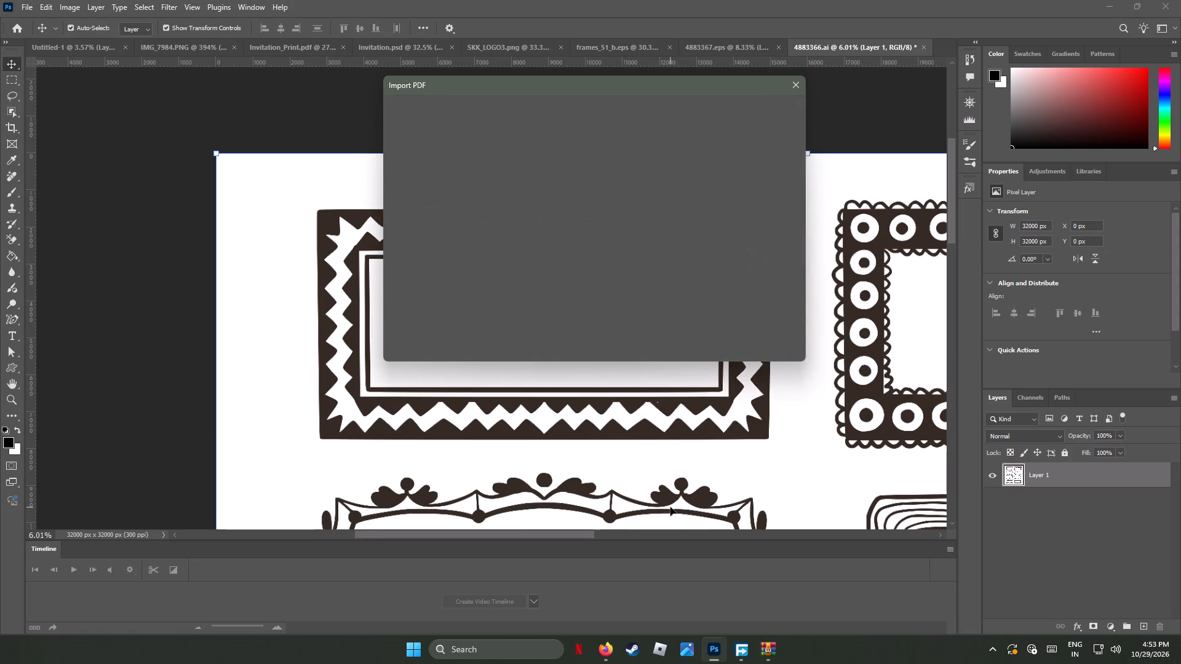
Import the 5613508.ai page at 32000 pixels wide and 32000 pixels high.
{"action": "left_click_drag", "start_coordinate": [688, 194], "coordinate": [648, 191]}
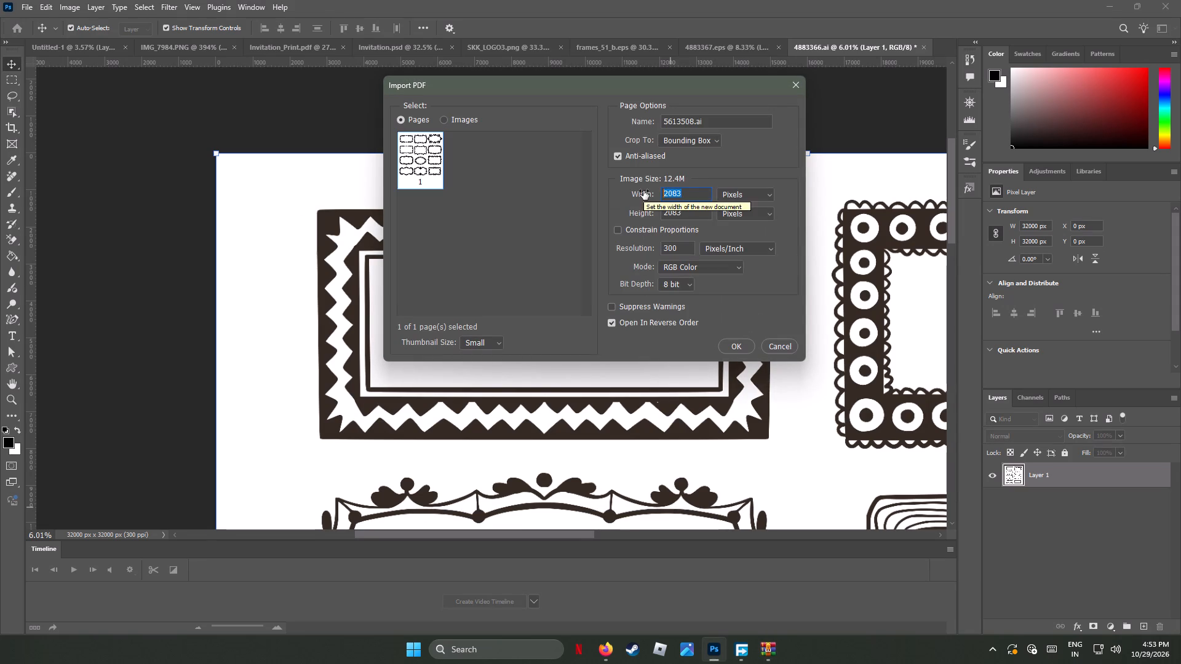
{"action": "key", "text": "3"}
{"action": "type", "text": "6000"}
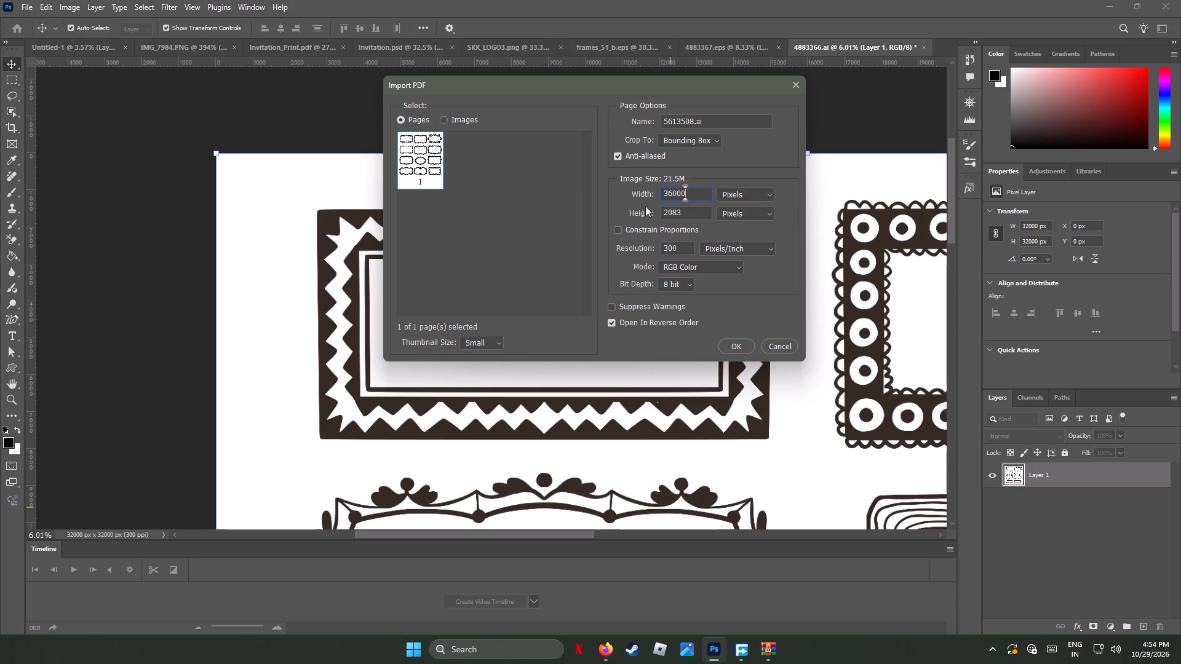
{"action": "left_click", "coordinate": [686, 212]}
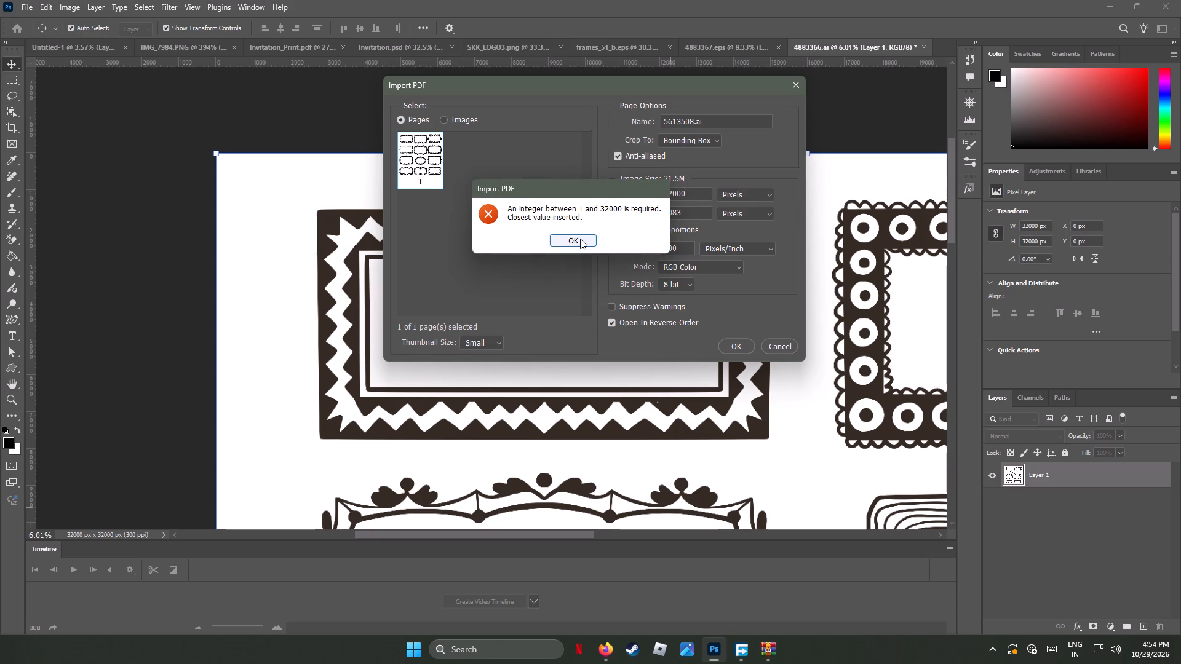
{"action": "left_click", "coordinate": [580, 239]}
{"action": "left_click_drag", "start_coordinate": [688, 211], "coordinate": [644, 207]}
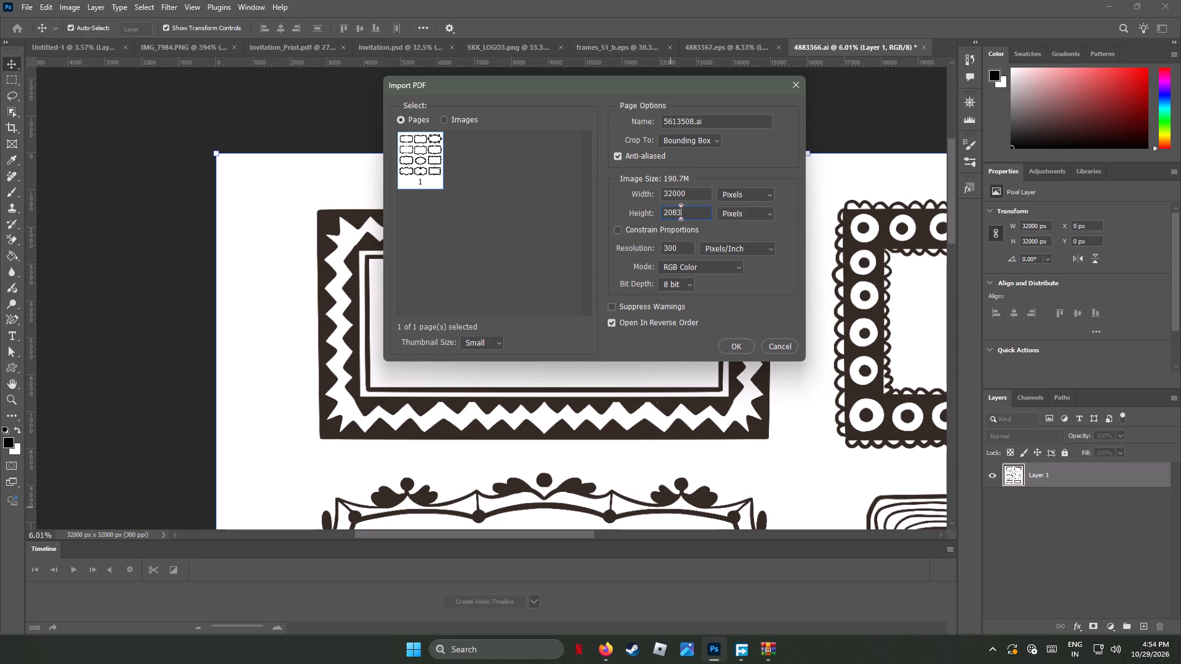
{"action": "left_click_drag", "start_coordinate": [644, 207], "coordinate": [602, 198]}
{"action": "type", "text": "32000"}
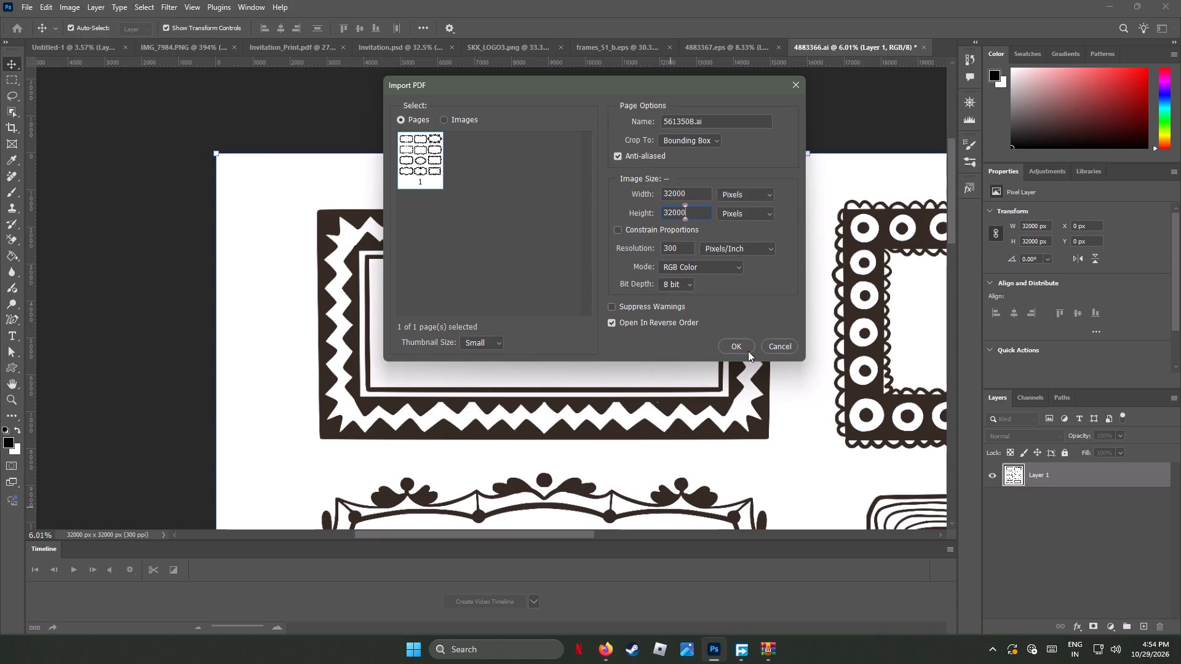
{"action": "left_click", "coordinate": [742, 345]}
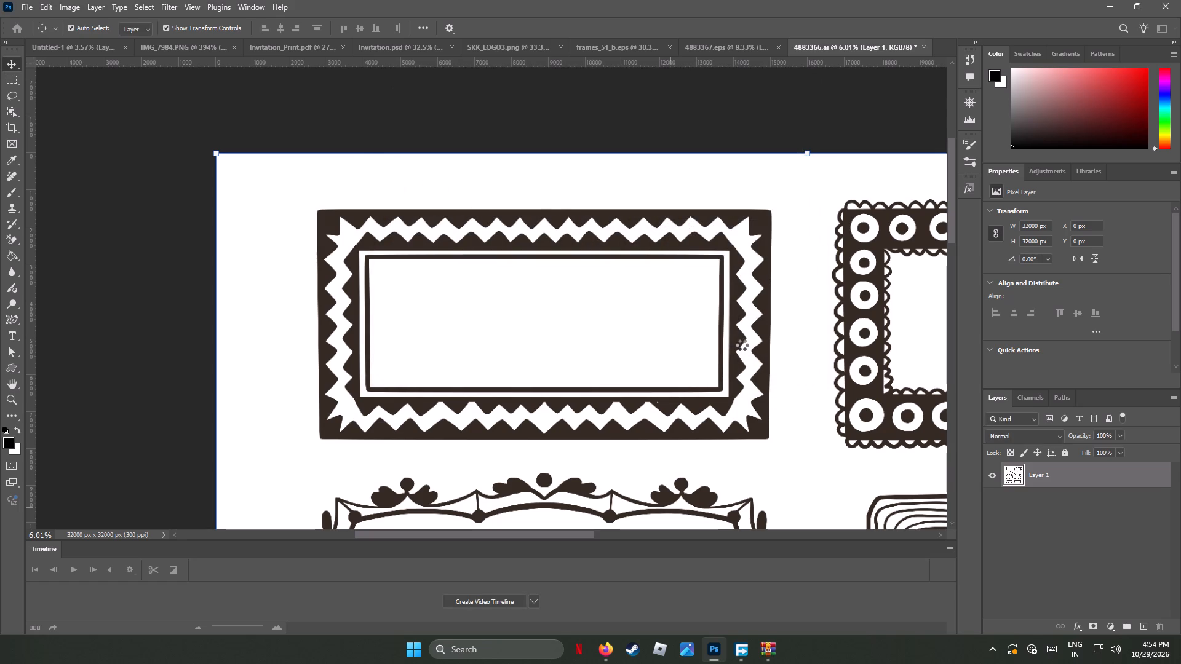
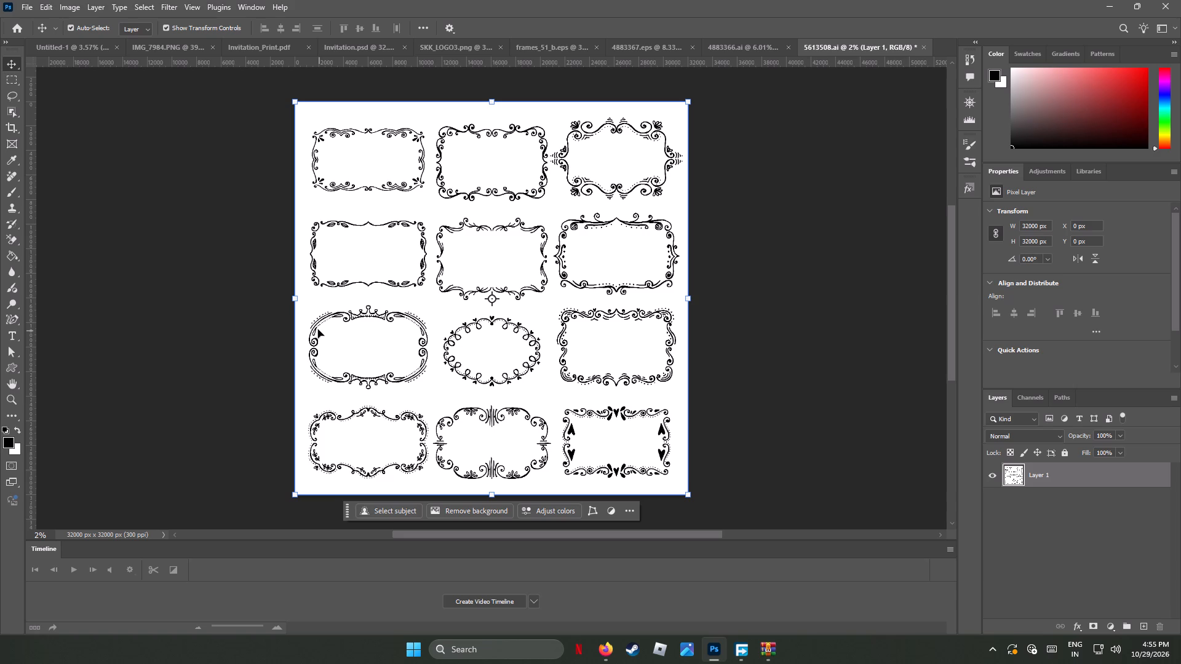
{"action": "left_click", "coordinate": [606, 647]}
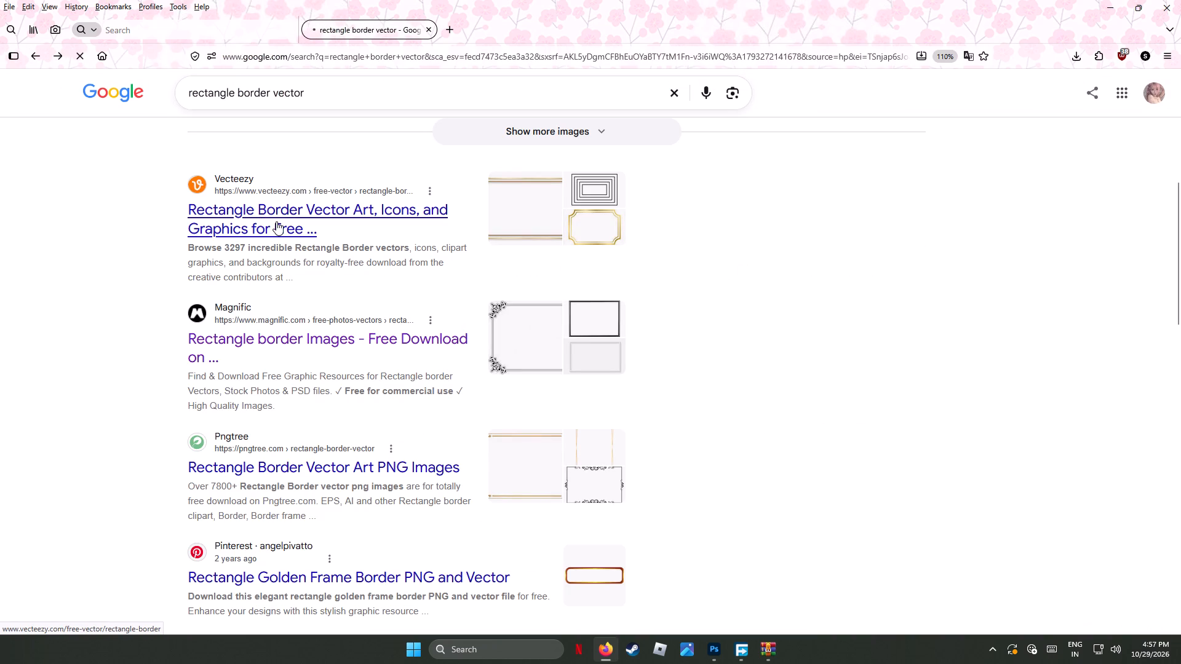
{"action": "left_click", "coordinate": [259, 466]}
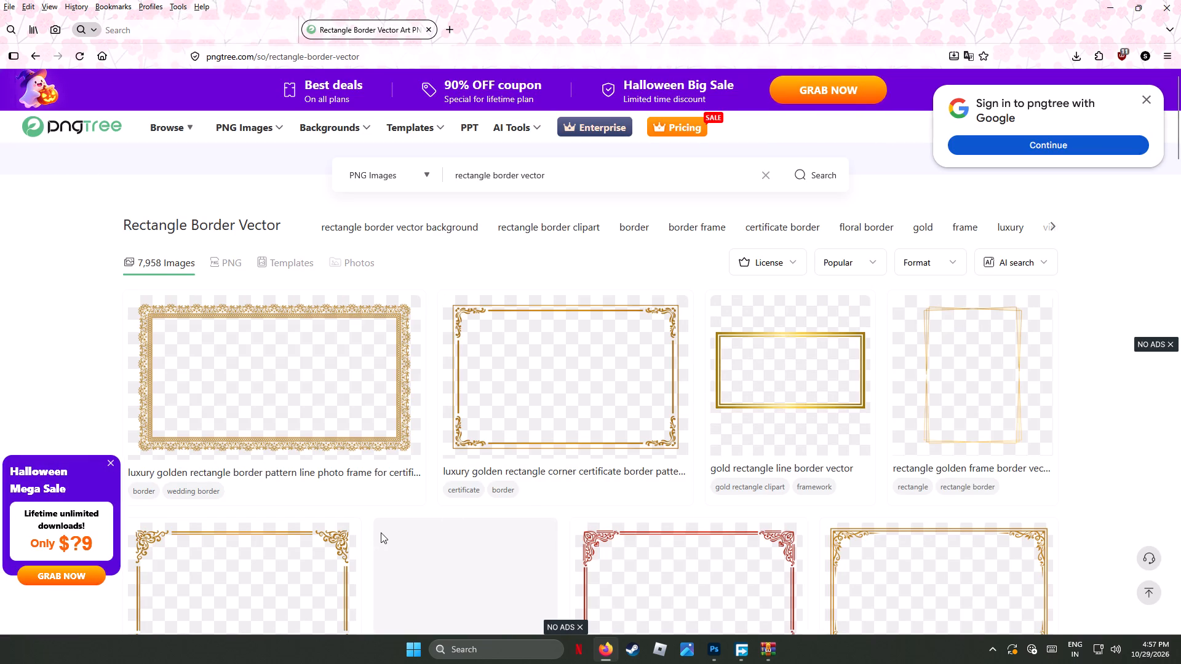
Find the black minimalist rectangle certificate border frame vector design in the Pngtree results and request its vector download.
{"action": "scroll", "coordinate": [381, 529], "scroll_direction": "down", "scroll_amount": 1}
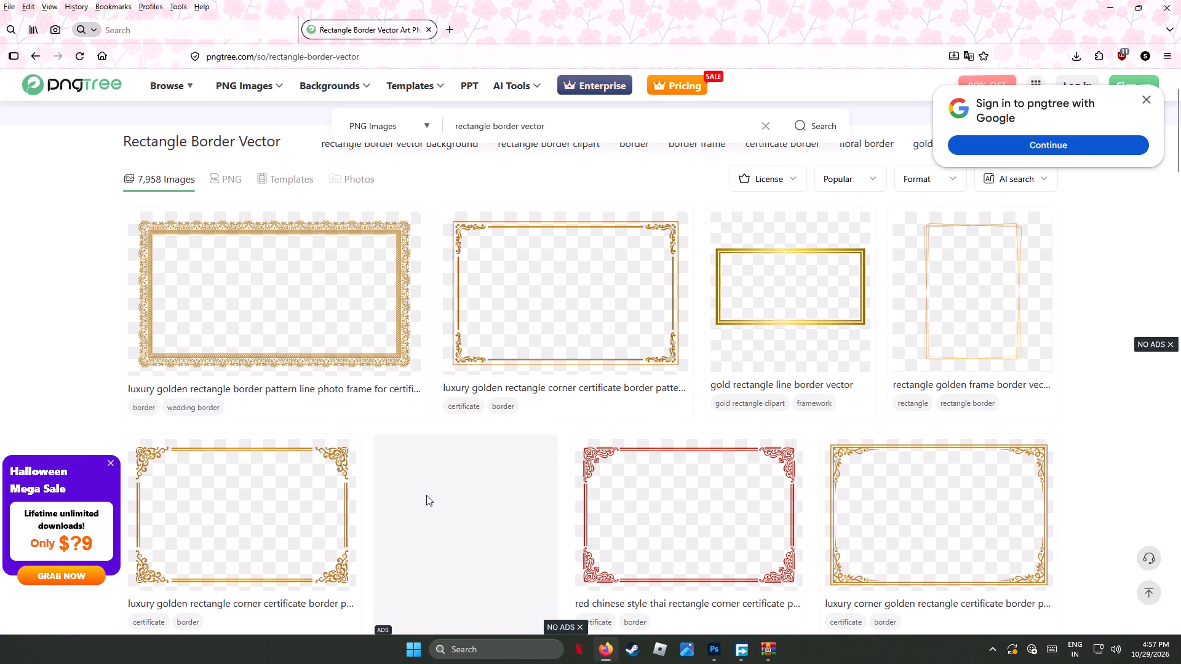
{"action": "scroll", "coordinate": [426, 495], "scroll_direction": "down", "scroll_amount": 2}
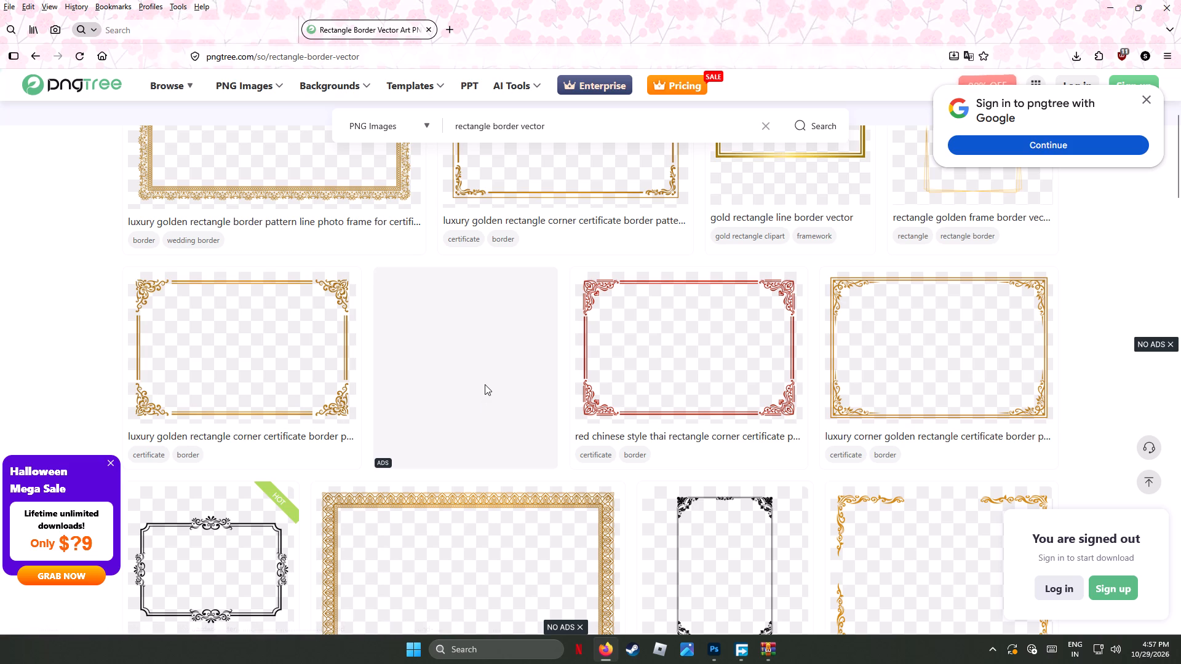
{"action": "scroll", "coordinate": [485, 384], "scroll_direction": "up", "scroll_amount": 1}
{"action": "scroll", "coordinate": [485, 384], "scroll_direction": "down", "scroll_amount": 5}
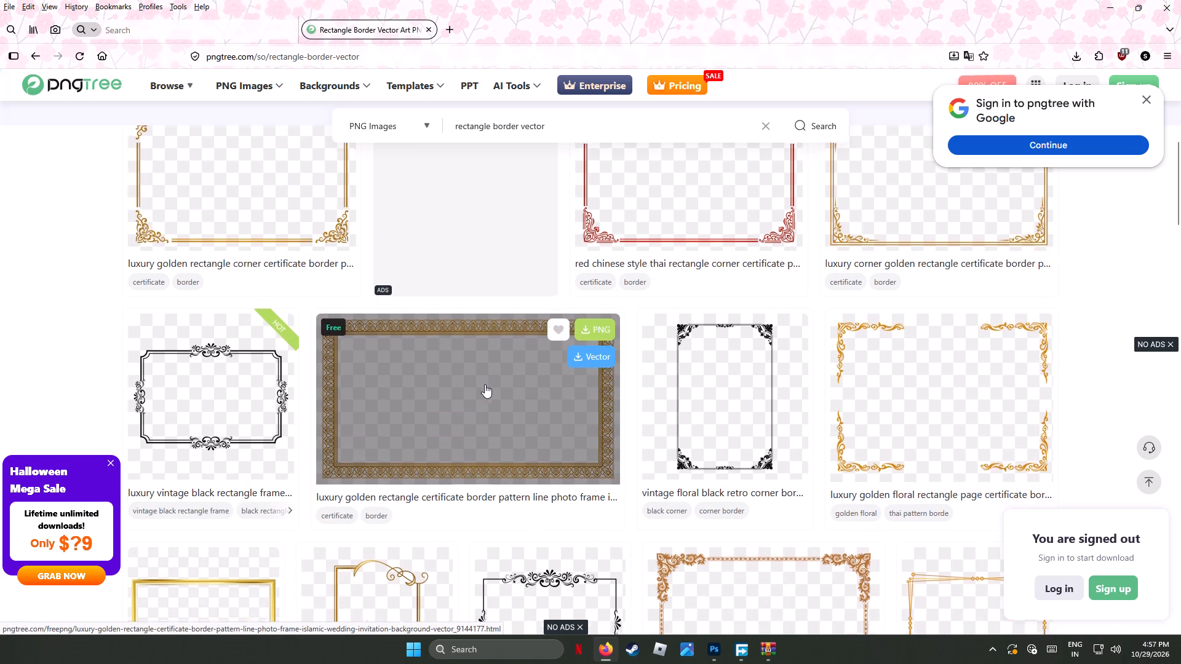
{"action": "scroll", "coordinate": [485, 384], "scroll_direction": "down", "scroll_amount": 1}
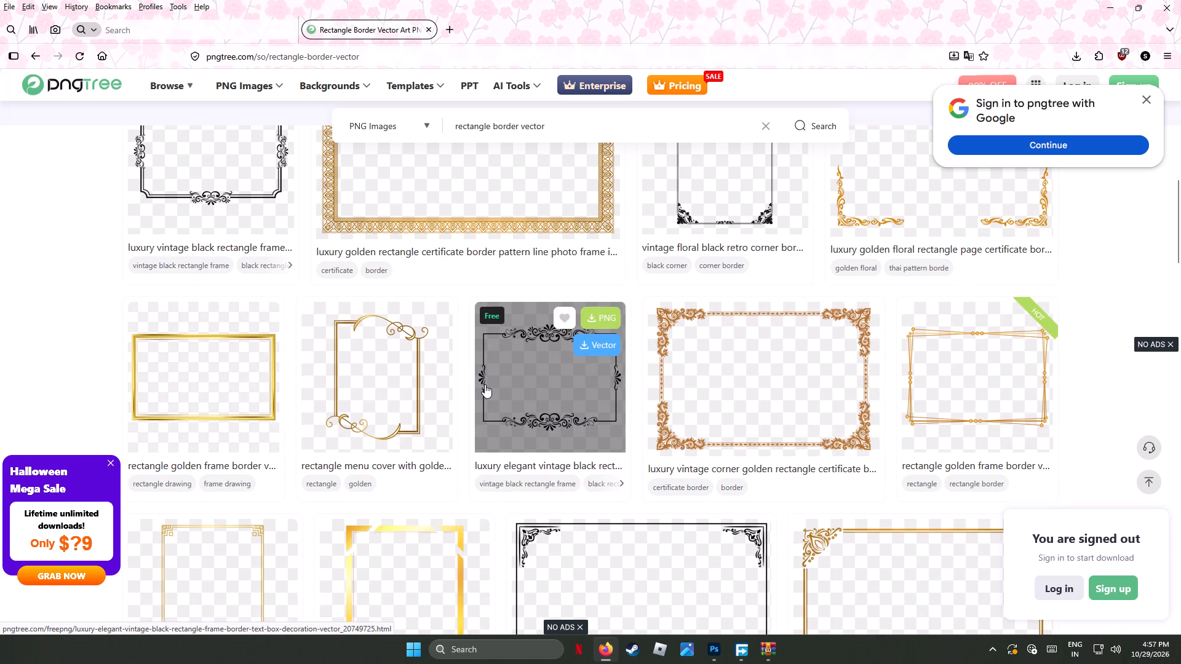
{"action": "scroll", "coordinate": [341, 445], "scroll_direction": "down", "scroll_amount": 3}
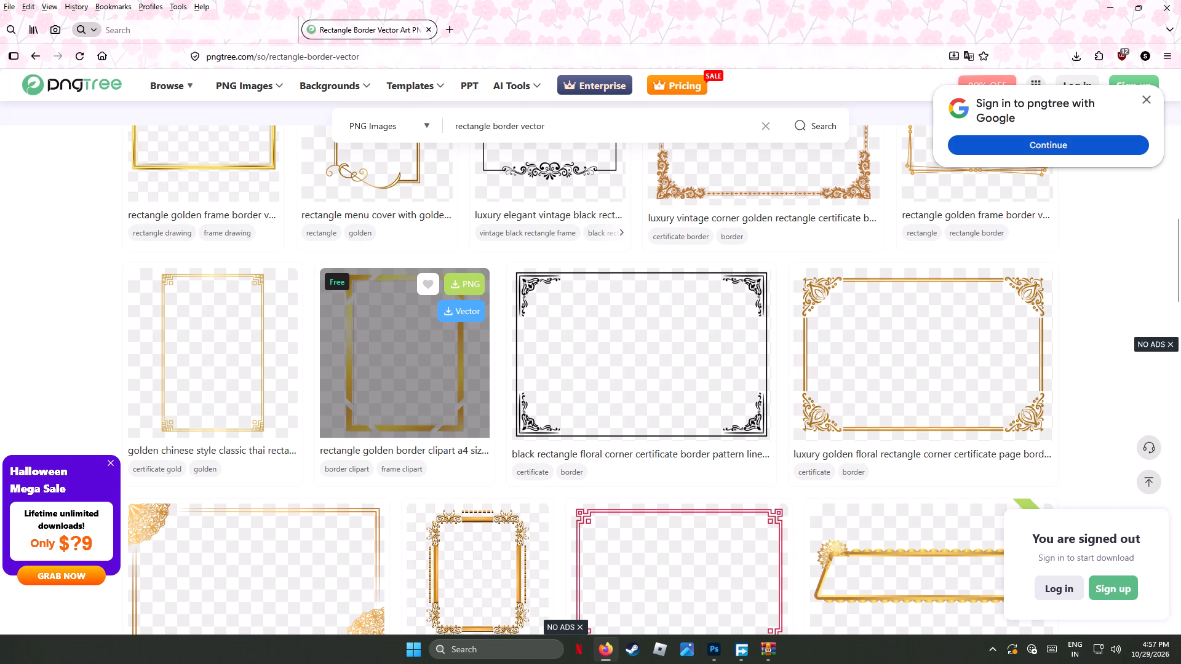
{"action": "scroll", "coordinate": [341, 444], "scroll_direction": "down", "scroll_amount": 1}
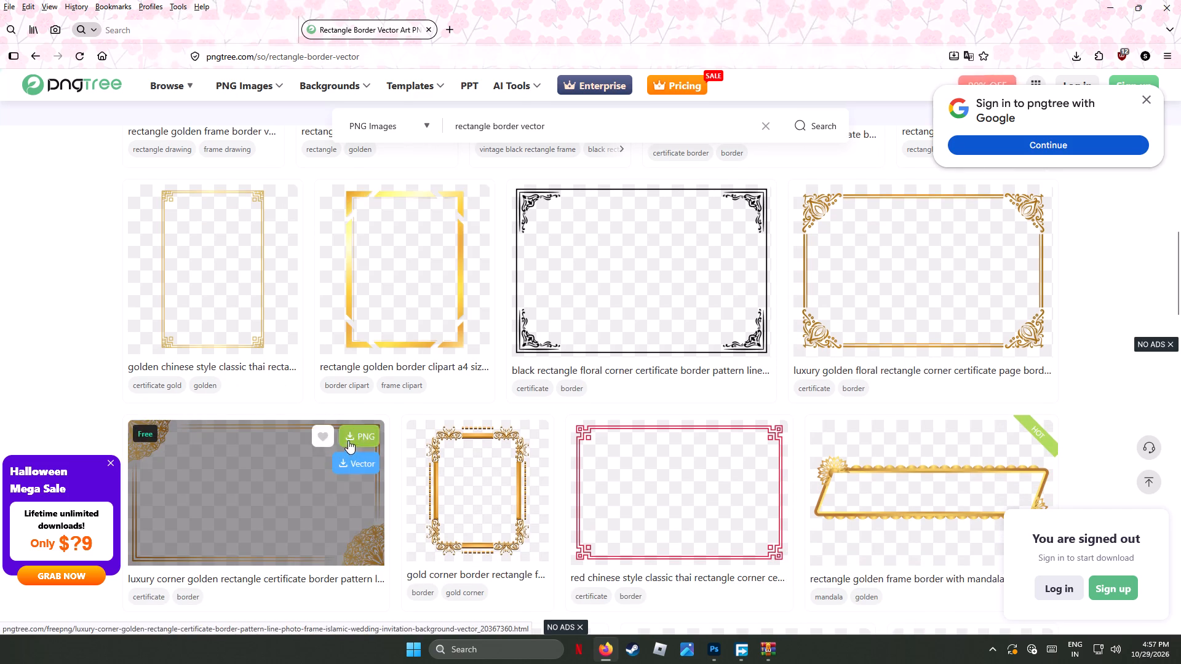
{"action": "scroll", "coordinate": [551, 379], "scroll_direction": "down", "scroll_amount": 3}
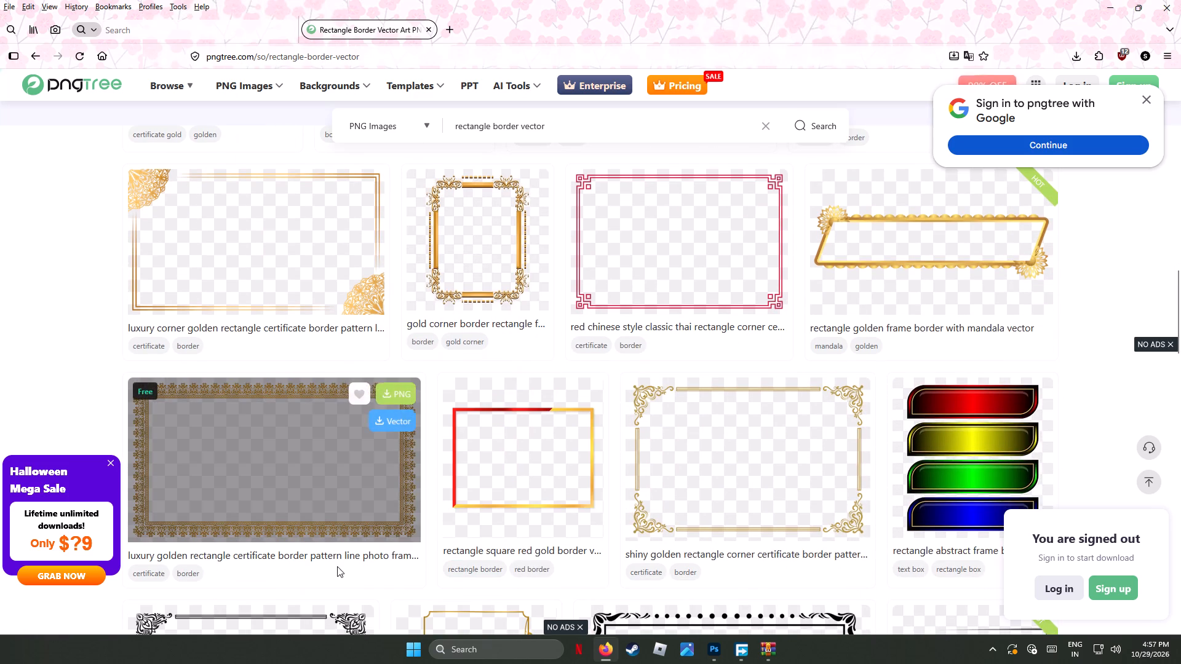
{"action": "scroll", "coordinate": [456, 536], "scroll_direction": "down", "scroll_amount": 2}
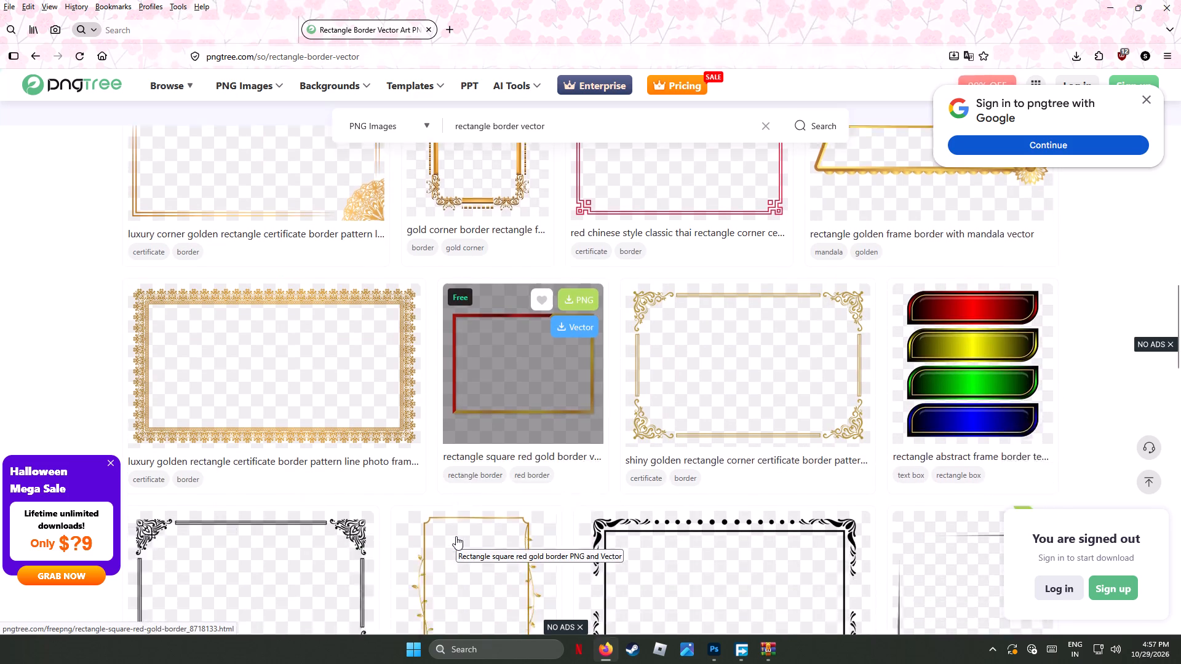
{"action": "scroll", "coordinate": [457, 532], "scroll_direction": "down", "scroll_amount": 2}
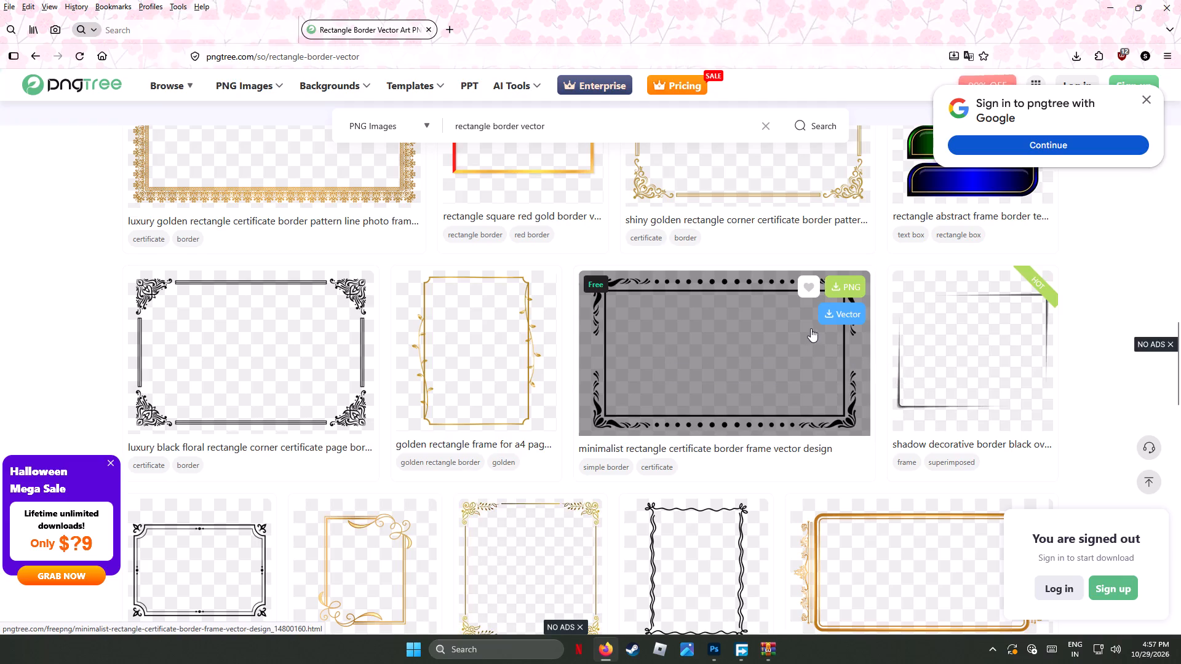
{"action": "left_click", "coordinate": [842, 314]}
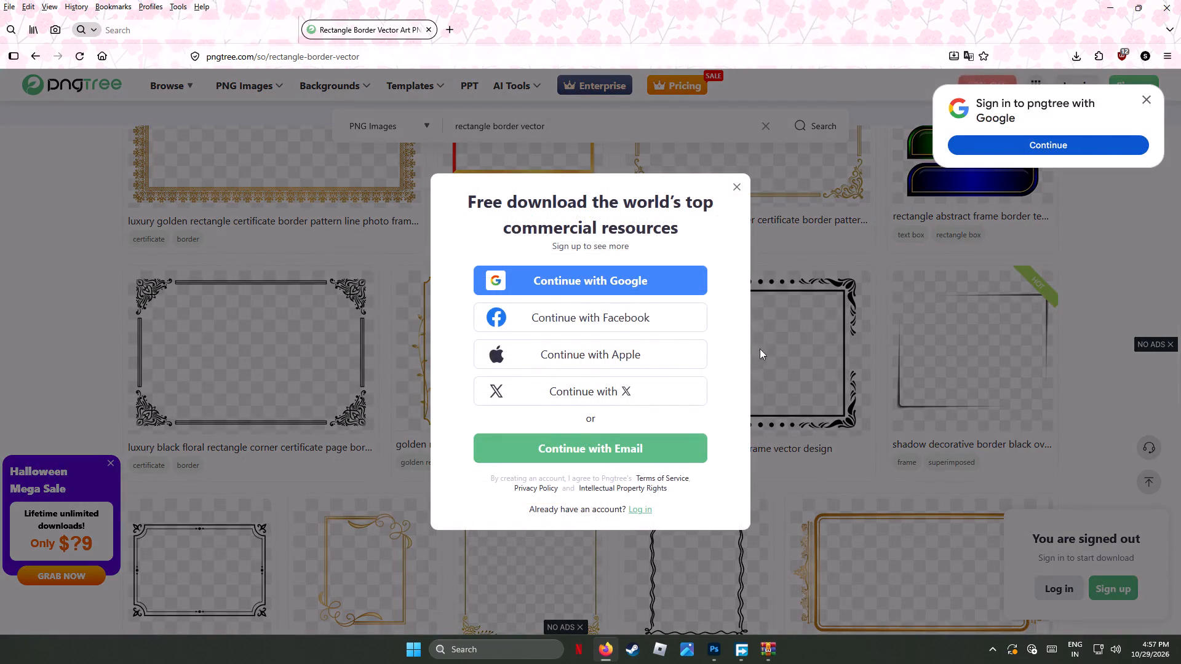
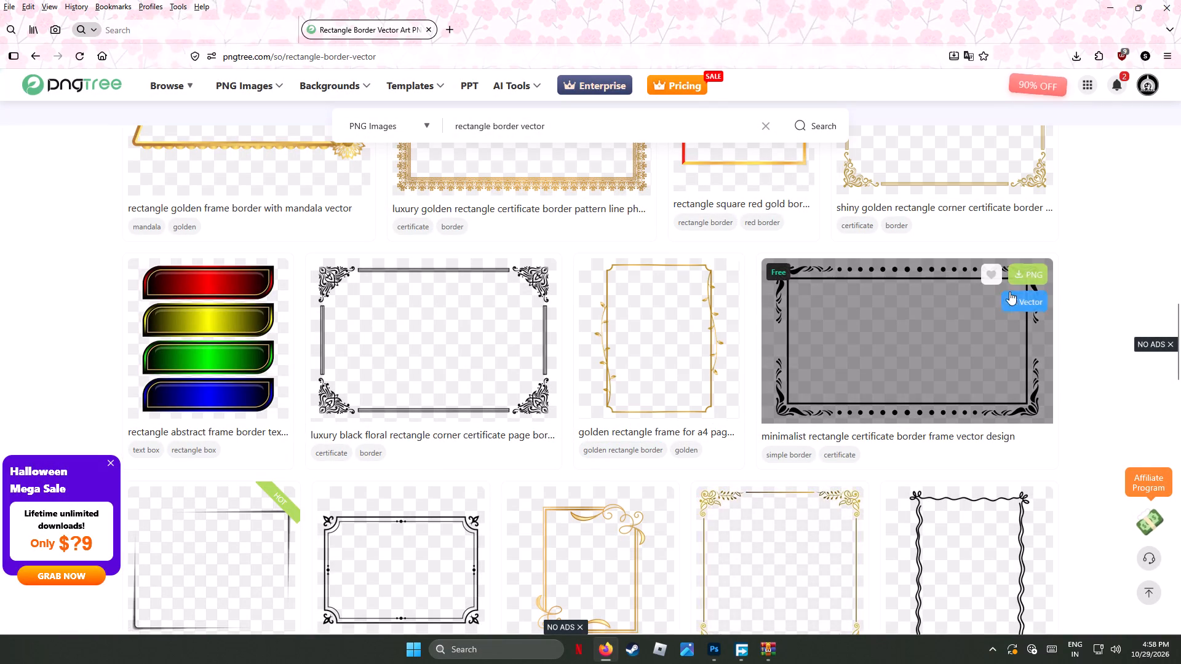
Open the minimalist rectangle certificate border frame design's page and try to download its vector version, dismissing the subscription and sharing offers.
{"action": "left_click", "coordinate": [1027, 296]}
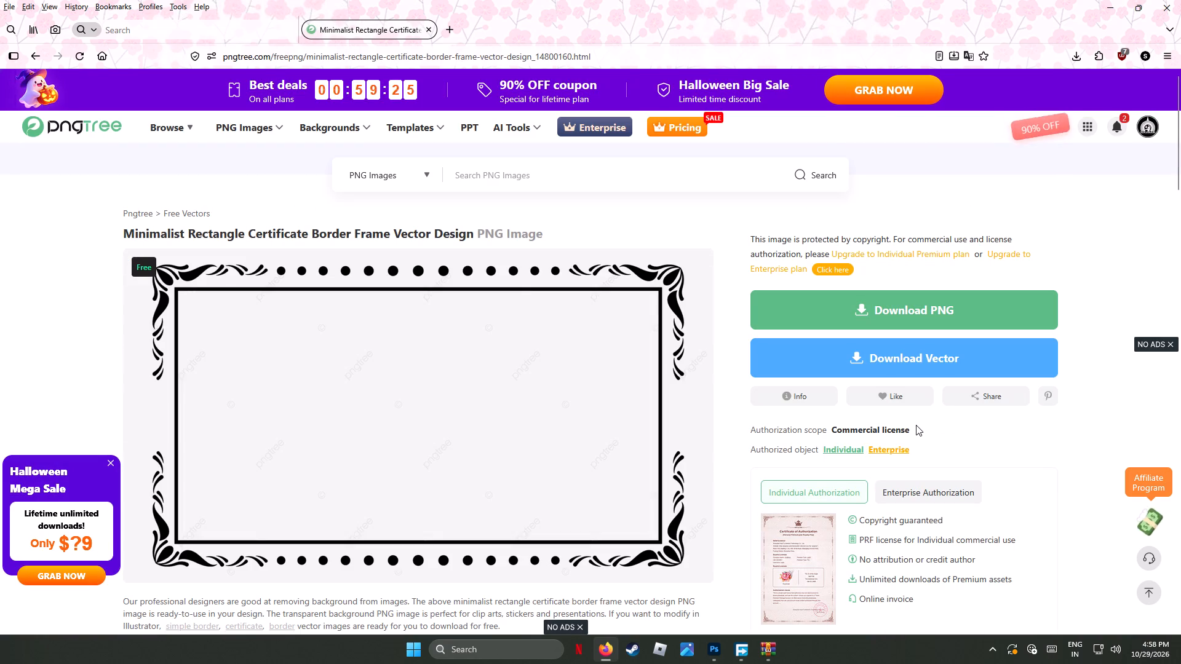
{"action": "left_click", "coordinate": [891, 355]}
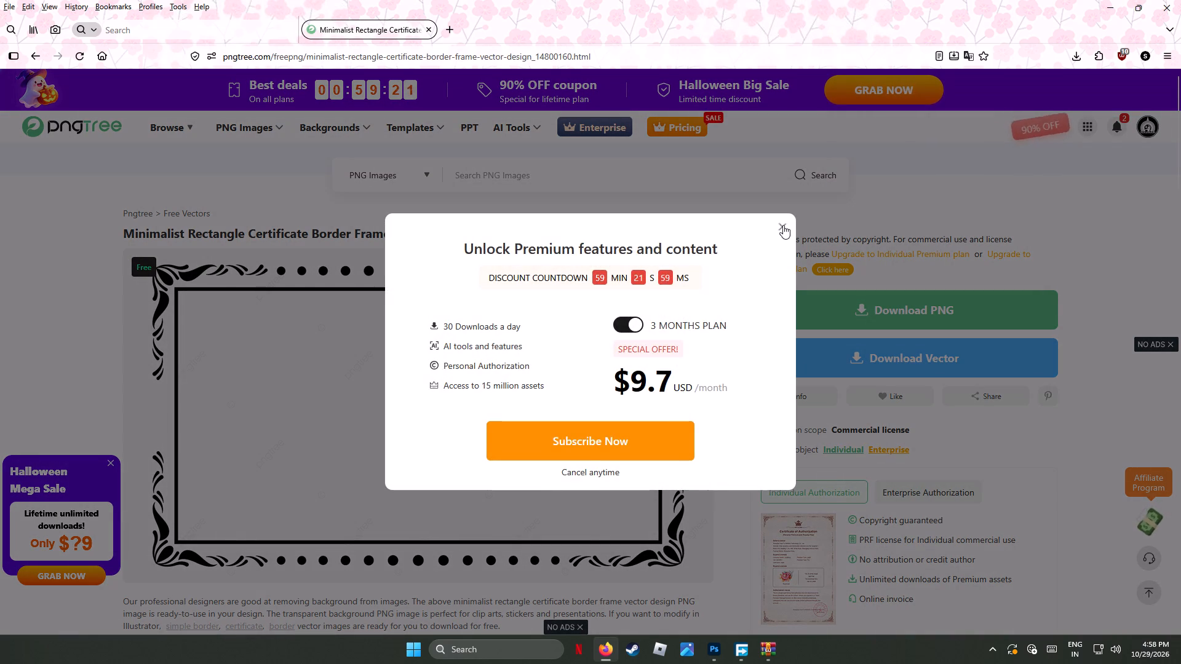
{"action": "left_click", "coordinate": [783, 225]}
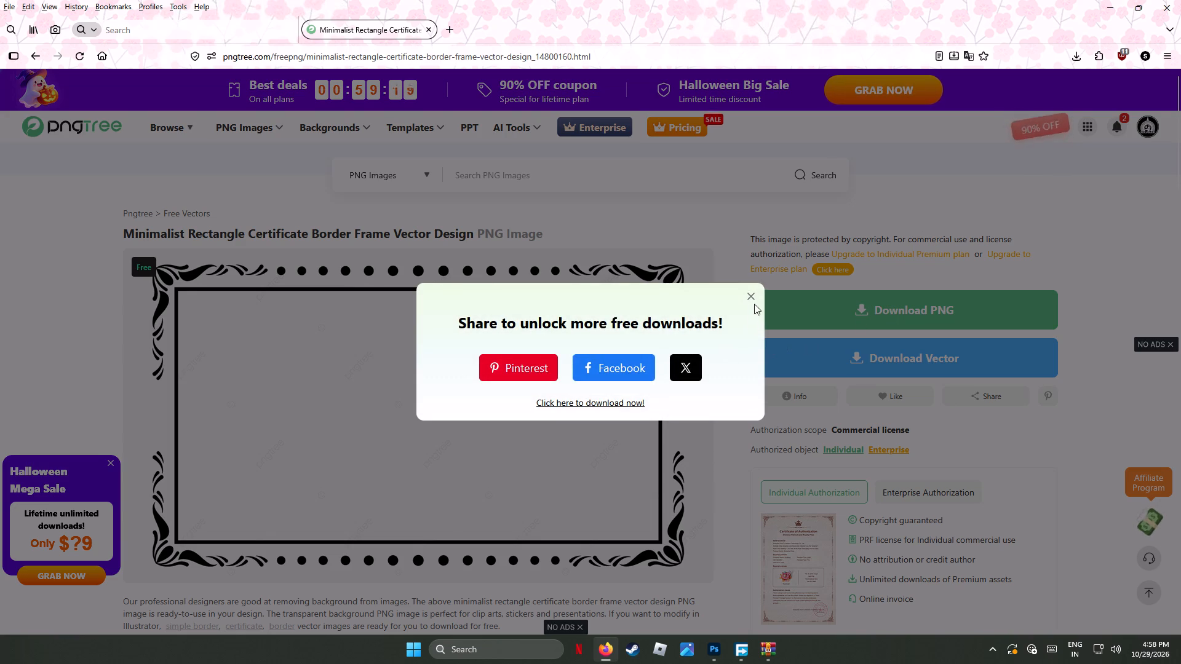
{"action": "left_click", "coordinate": [752, 298]}
{"action": "left_click", "coordinate": [885, 306]}
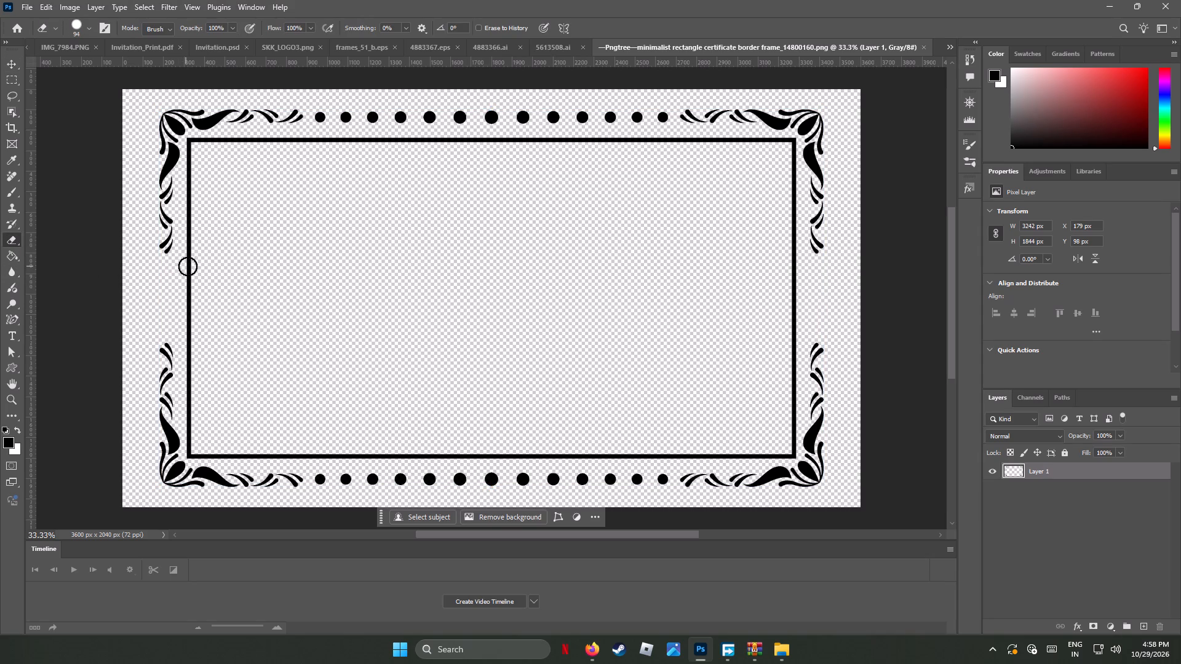
{"action": "left_click_drag", "start_coordinate": [187, 266], "coordinate": [189, 218]}
{"action": "left_click_drag", "start_coordinate": [189, 218], "coordinate": [194, 156]}
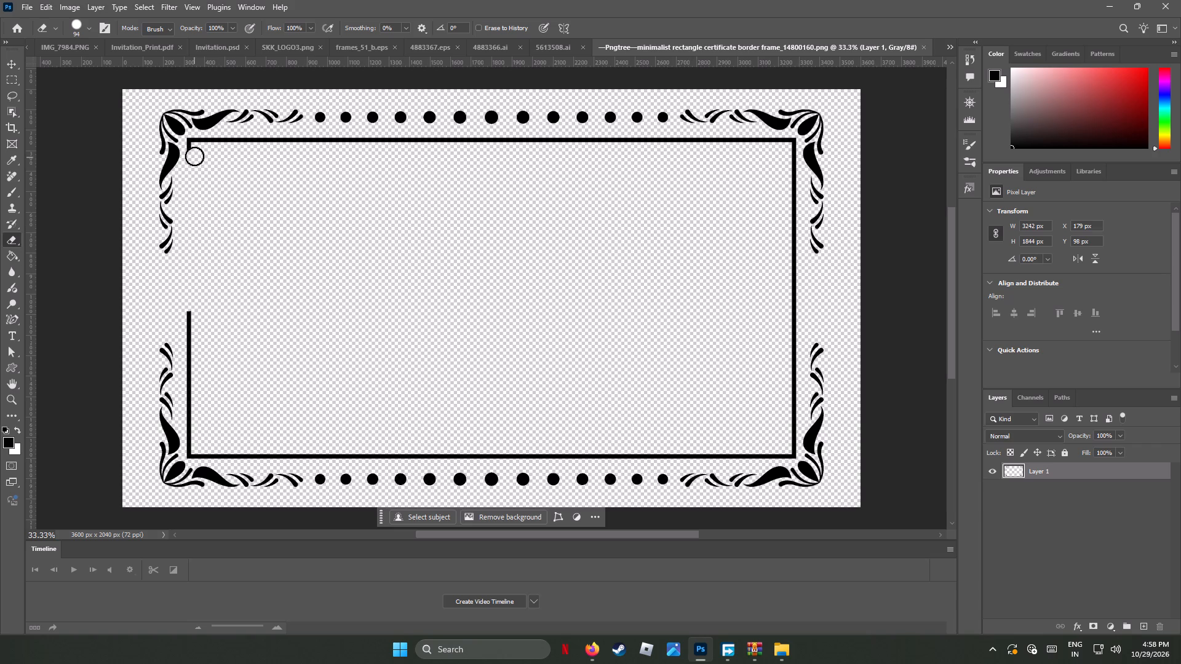
{"action": "left_click_drag", "start_coordinate": [194, 156], "coordinate": [212, 145]}
{"action": "left_click_drag", "start_coordinate": [212, 145], "coordinate": [339, 139]}
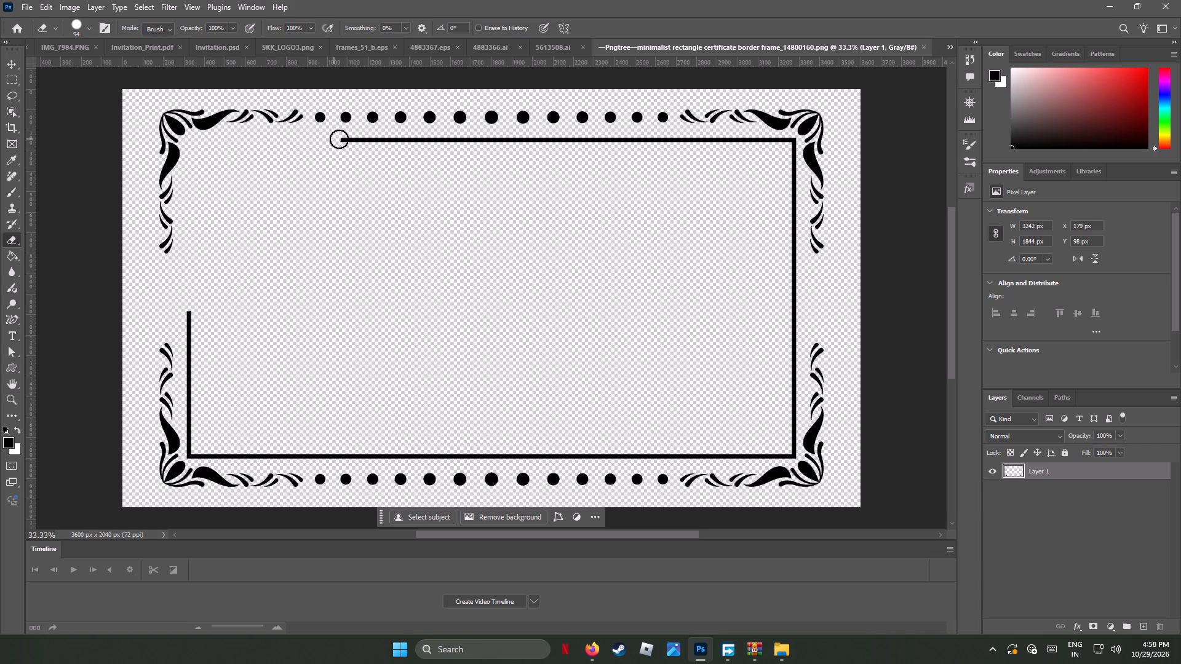
{"action": "left_click_drag", "start_coordinate": [339, 139], "coordinate": [479, 140]}
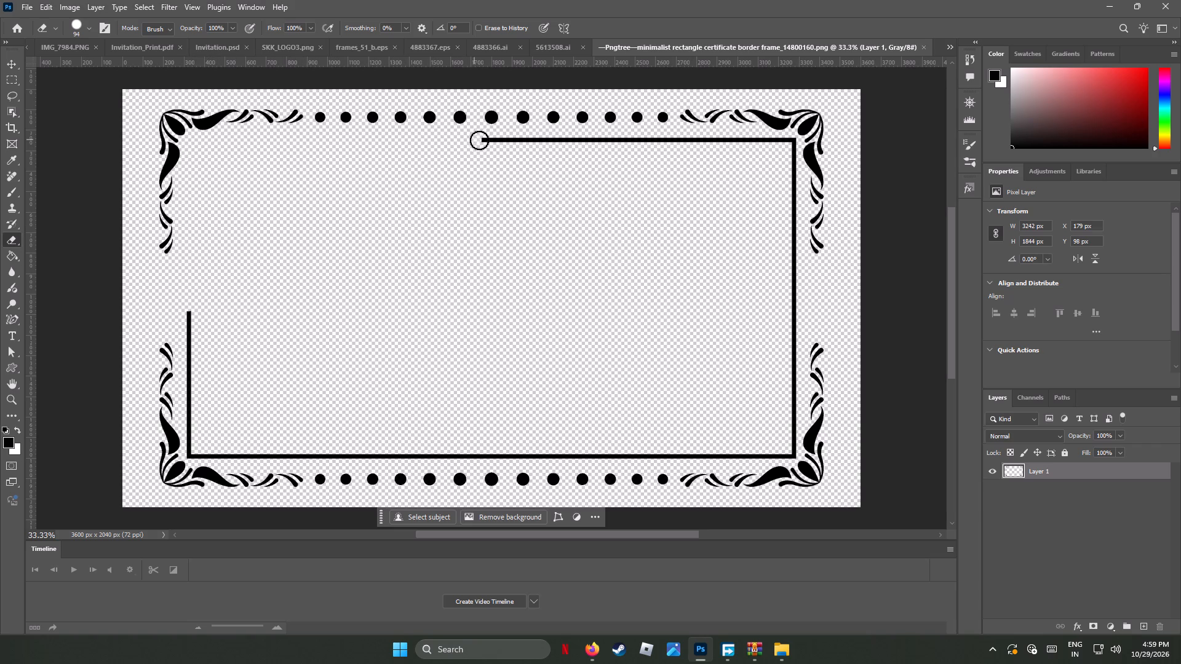
{"action": "left_click_drag", "start_coordinate": [479, 140], "coordinate": [699, 141]}
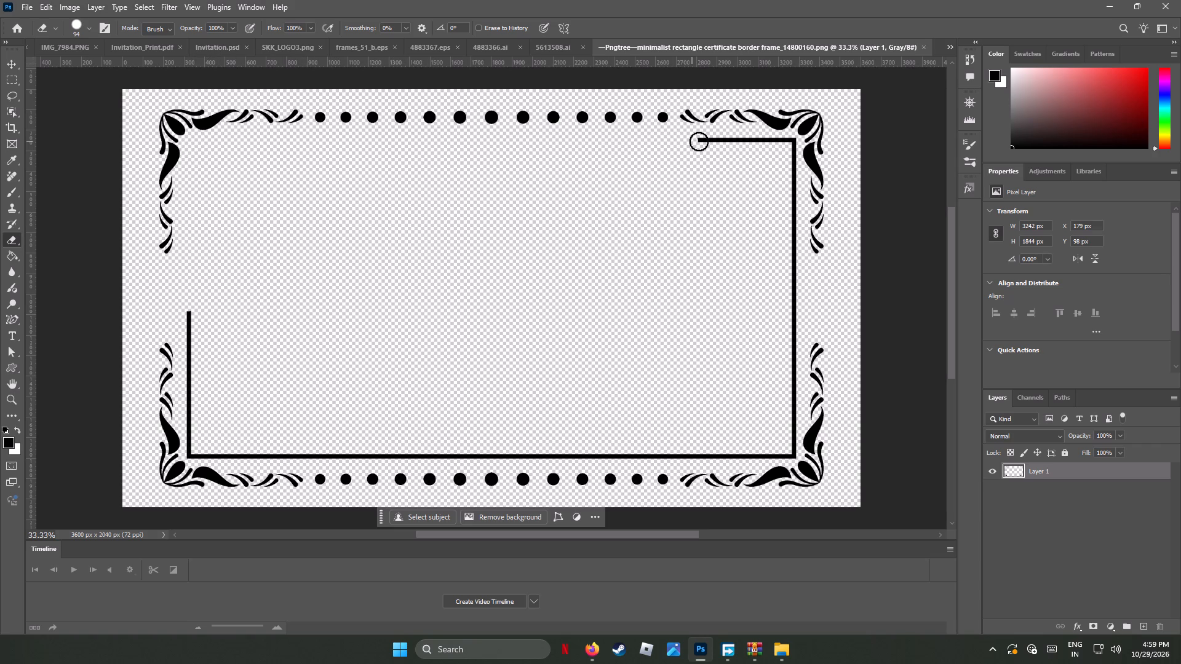
{"action": "left_click_drag", "start_coordinate": [699, 141], "coordinate": [786, 144]}
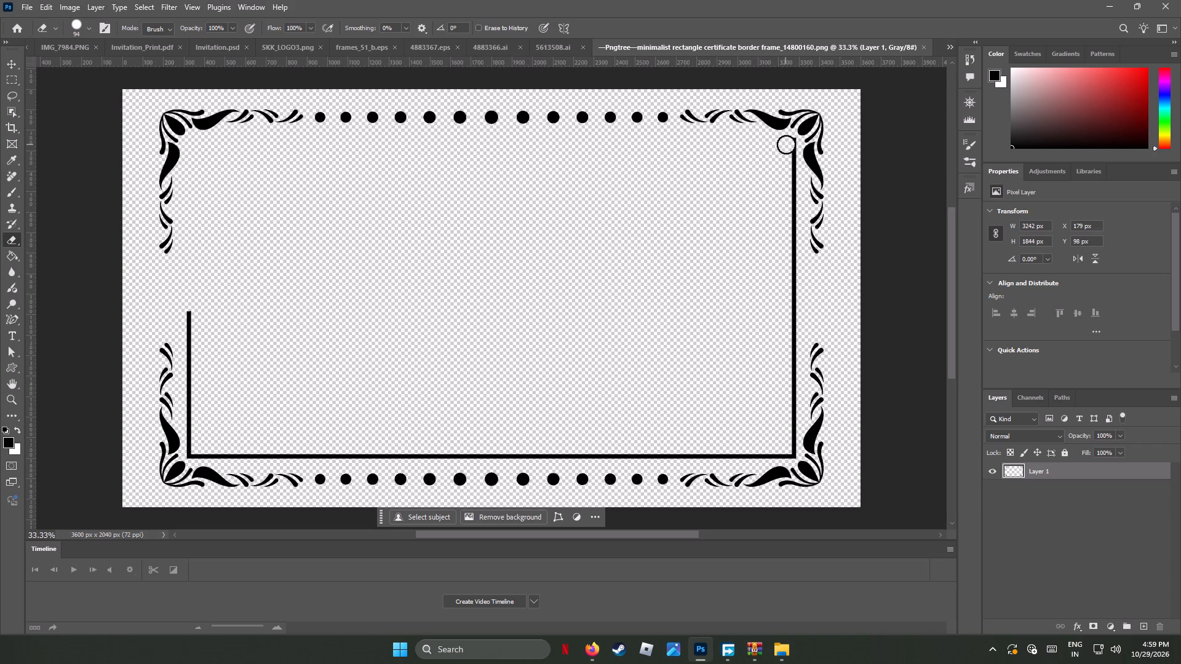
Erase the inner rectangle's right line from the top corner down to the bottom corner, keeping the outer ornaments.
{"action": "left_click_drag", "start_coordinate": [786, 144], "coordinate": [793, 192]}
{"action": "left_click_drag", "start_coordinate": [793, 192], "coordinate": [792, 315]}
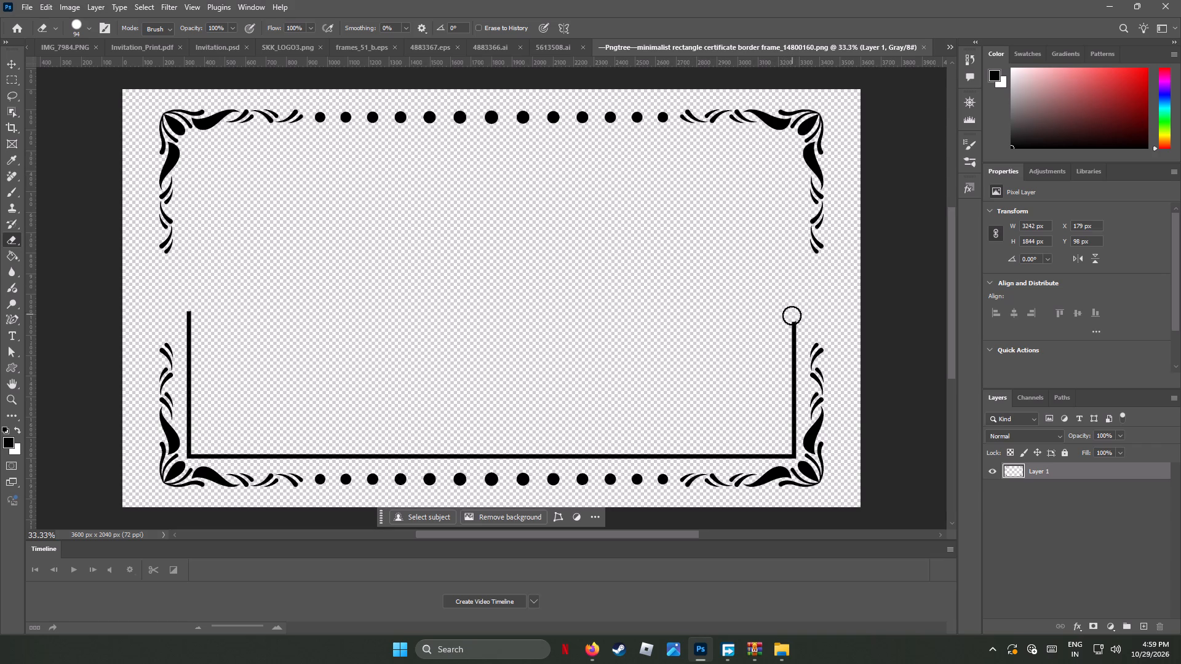
{"action": "left_click_drag", "start_coordinate": [792, 315], "coordinate": [791, 406]}
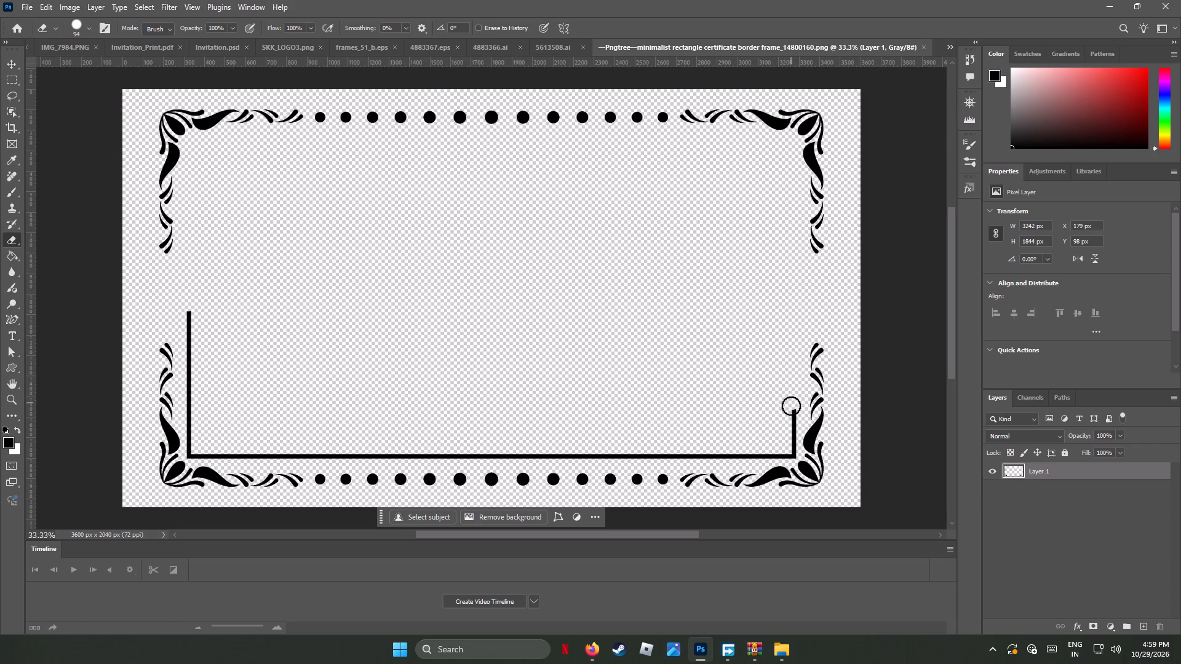
{"action": "left_click_drag", "start_coordinate": [791, 406], "coordinate": [791, 438]}
{"action": "left_click_drag", "start_coordinate": [791, 438], "coordinate": [790, 449]}
Erase the inner rectangle's bottom line from the right corner to the left corner, keeping the dots and flourishes.
{"action": "left_click_drag", "start_coordinate": [790, 449], "coordinate": [779, 453]}
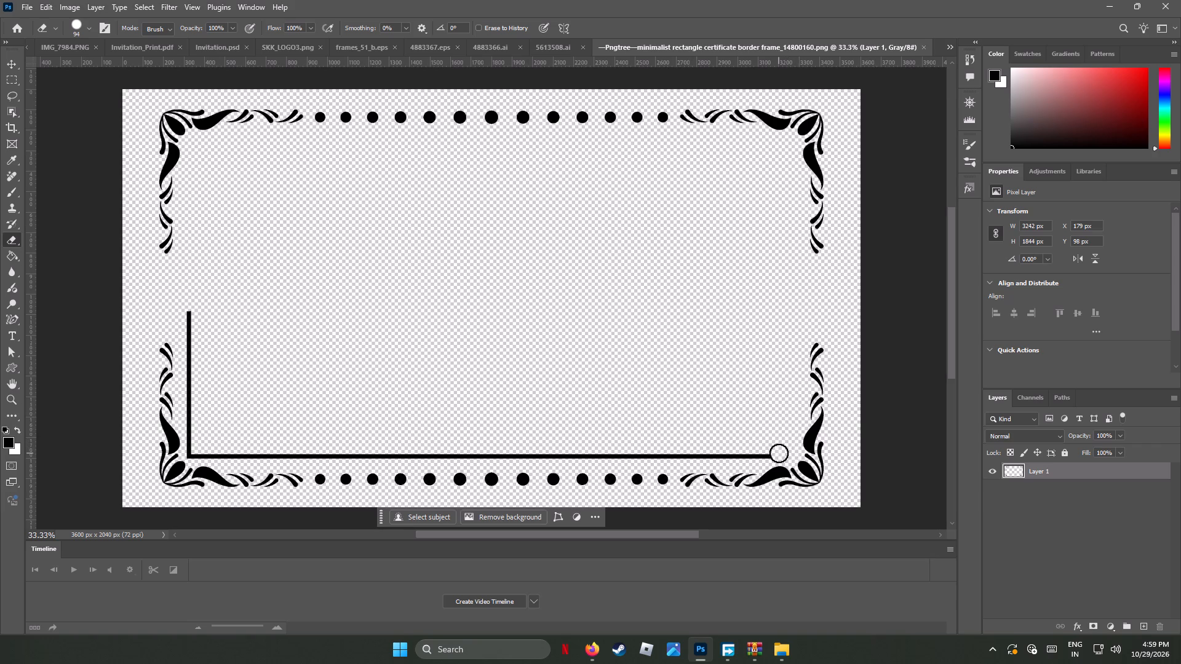
{"action": "left_click_drag", "start_coordinate": [779, 453], "coordinate": [689, 453]}
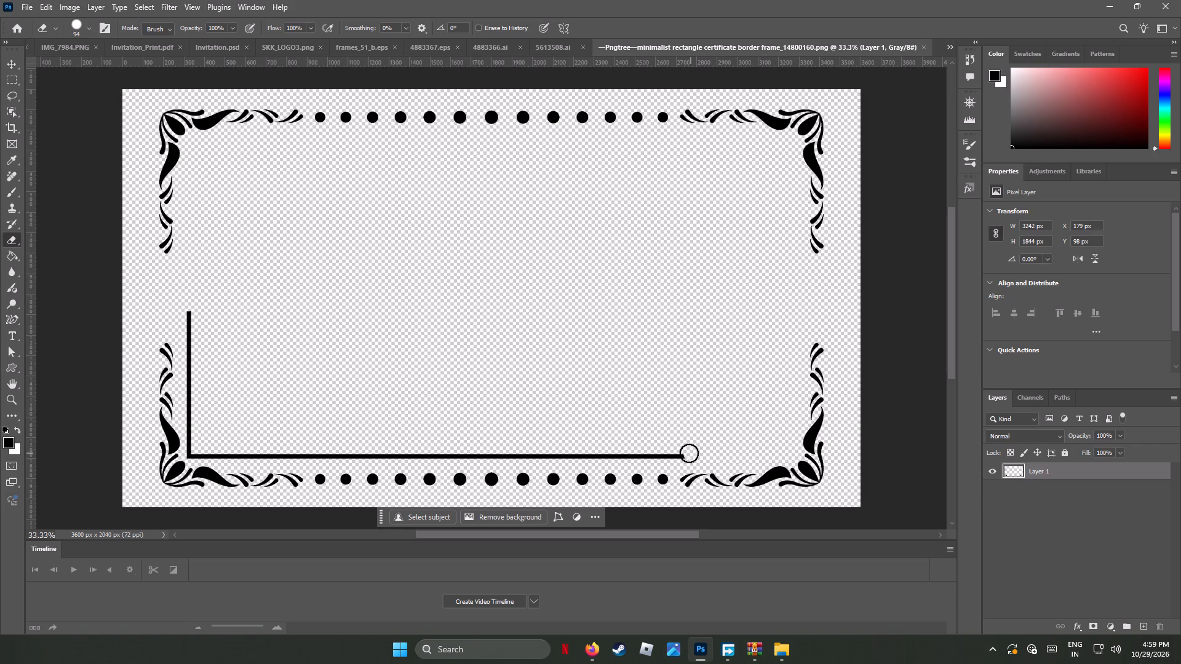
{"action": "left_click_drag", "start_coordinate": [689, 453], "coordinate": [584, 451]}
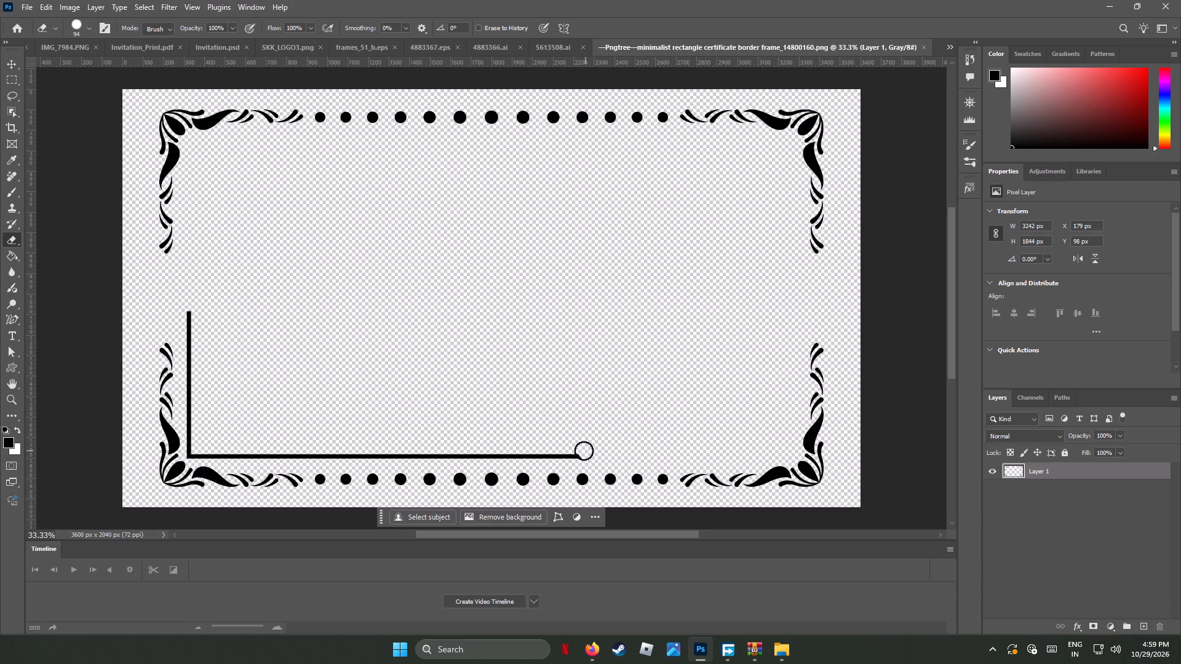
{"action": "left_click_drag", "start_coordinate": [584, 451], "coordinate": [495, 451]}
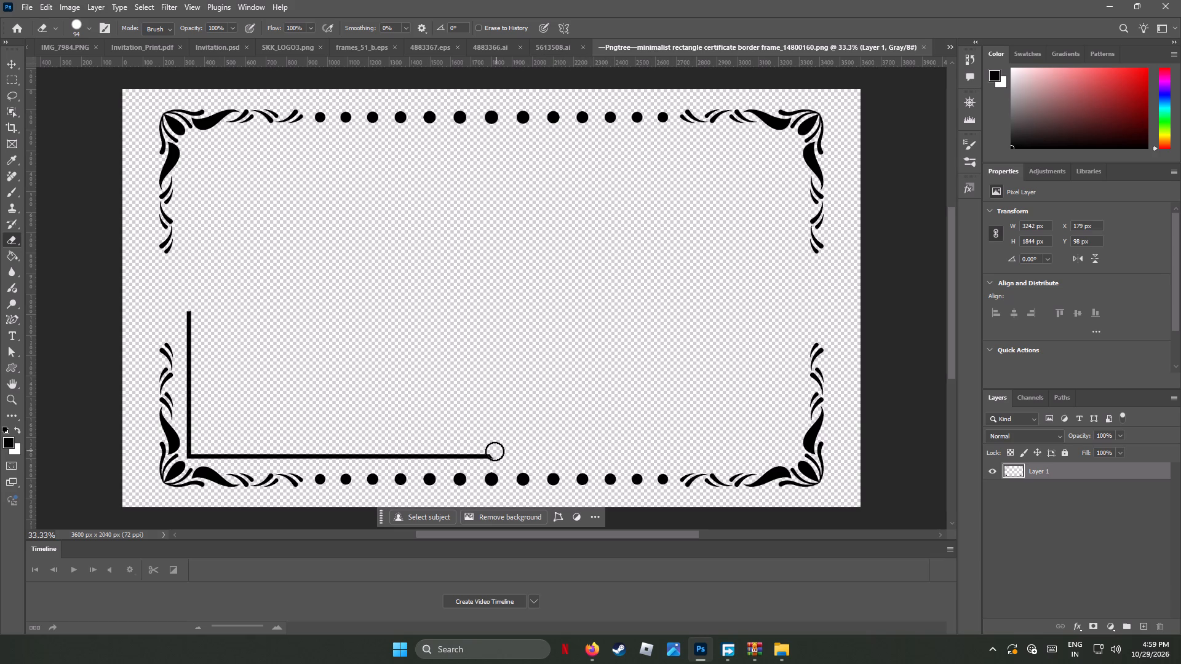
{"action": "left_click_drag", "start_coordinate": [495, 451], "coordinate": [383, 449]}
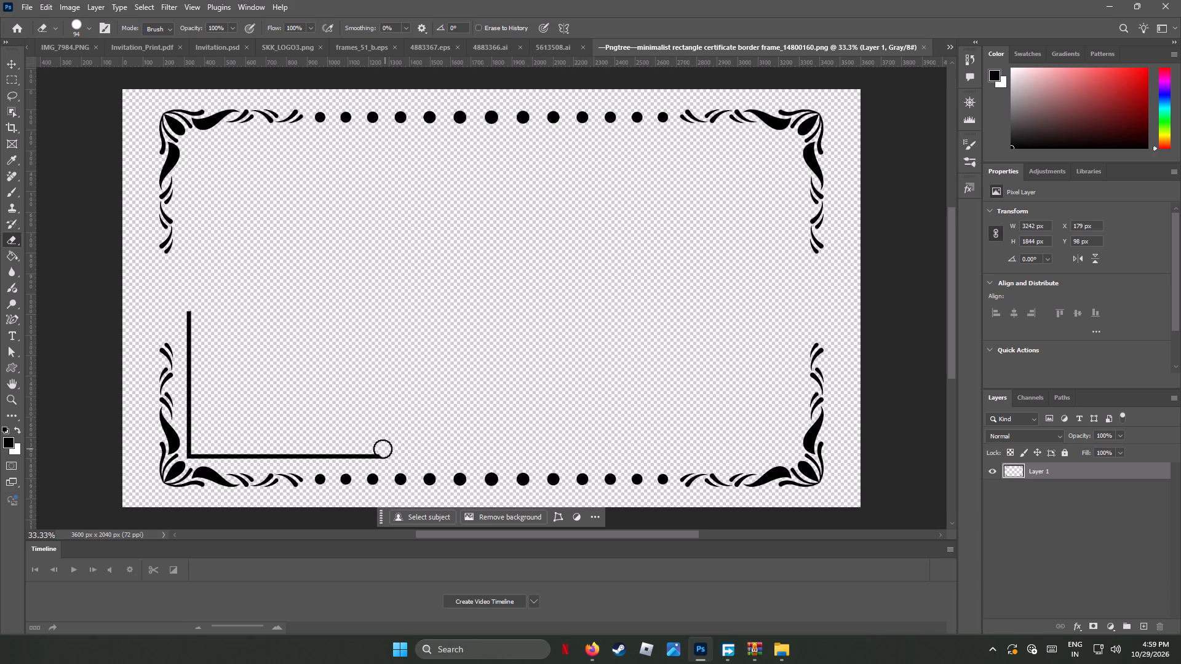
{"action": "left_click_drag", "start_coordinate": [383, 449], "coordinate": [368, 458]}
{"action": "left_click_drag", "start_coordinate": [368, 458], "coordinate": [233, 449]}
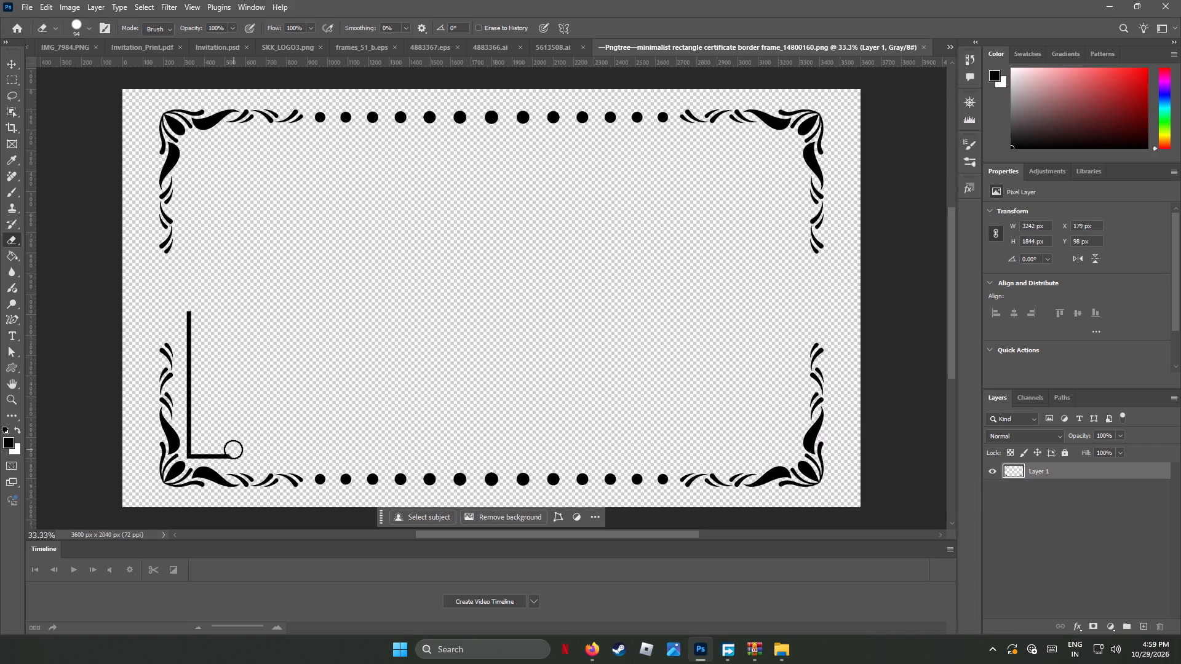
{"action": "left_click_drag", "start_coordinate": [233, 449], "coordinate": [194, 452]}
Erase the remaining lower part of the inner rectangle's left line so only the outer ornaments are left.
{"action": "left_click_drag", "start_coordinate": [194, 452], "coordinate": [190, 423]}
{"action": "left_click_drag", "start_coordinate": [190, 423], "coordinate": [190, 336]}
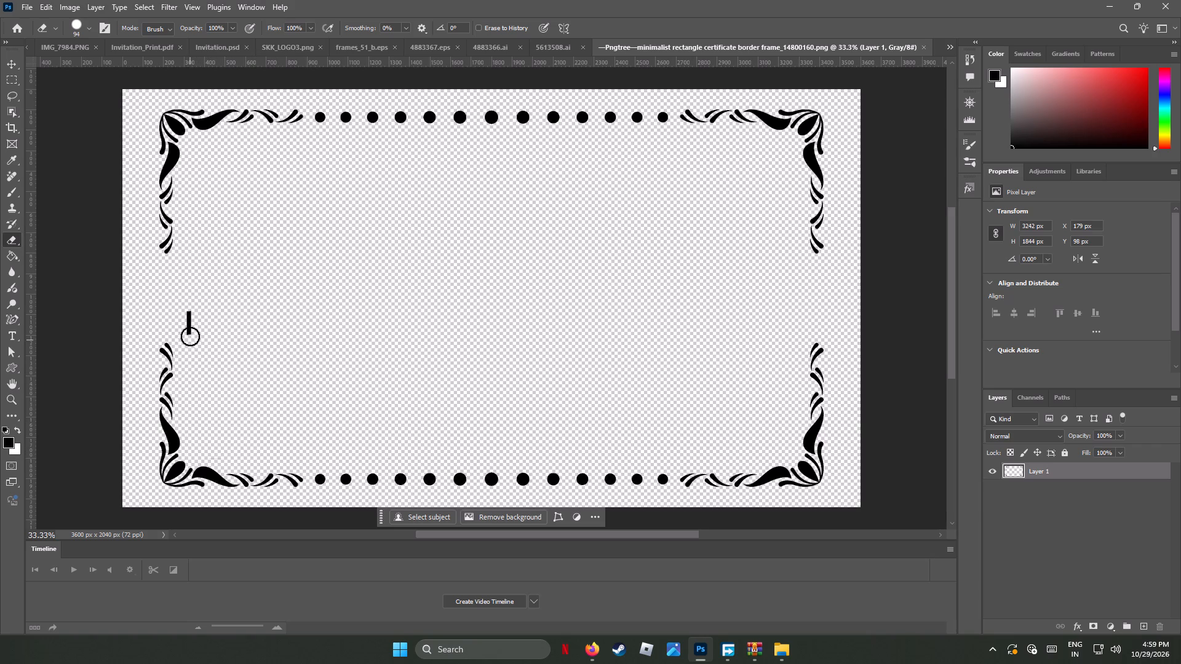
{"action": "left_click_drag", "start_coordinate": [190, 336], "coordinate": [201, 280]}
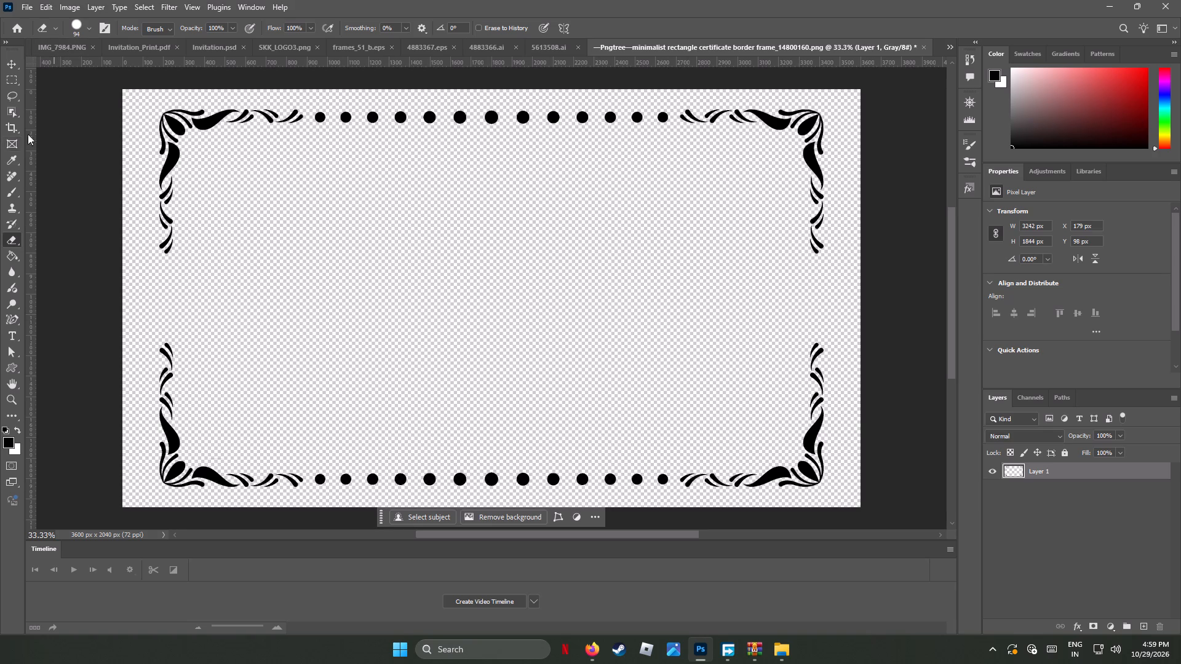
Select the remaining corner ornaments and dots with a rectangular Object Selection and convert the selection into a work path.
{"action": "left_click", "coordinate": [10, 109]}
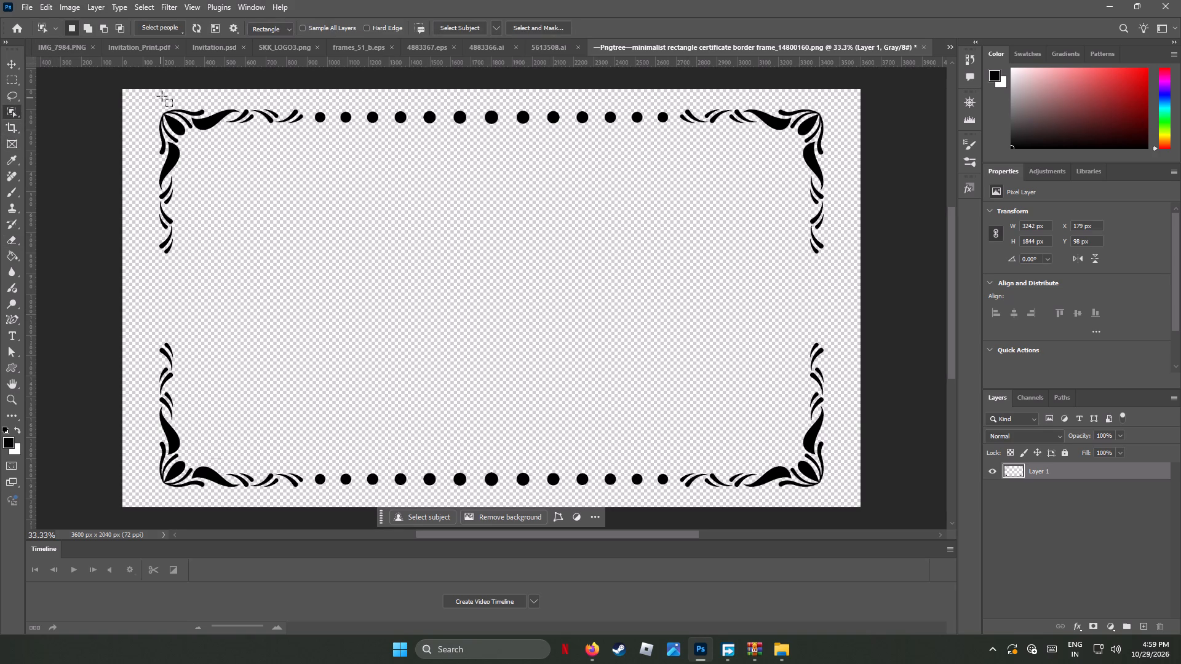
{"action": "left_click_drag", "start_coordinate": [146, 98], "coordinate": [824, 486]}
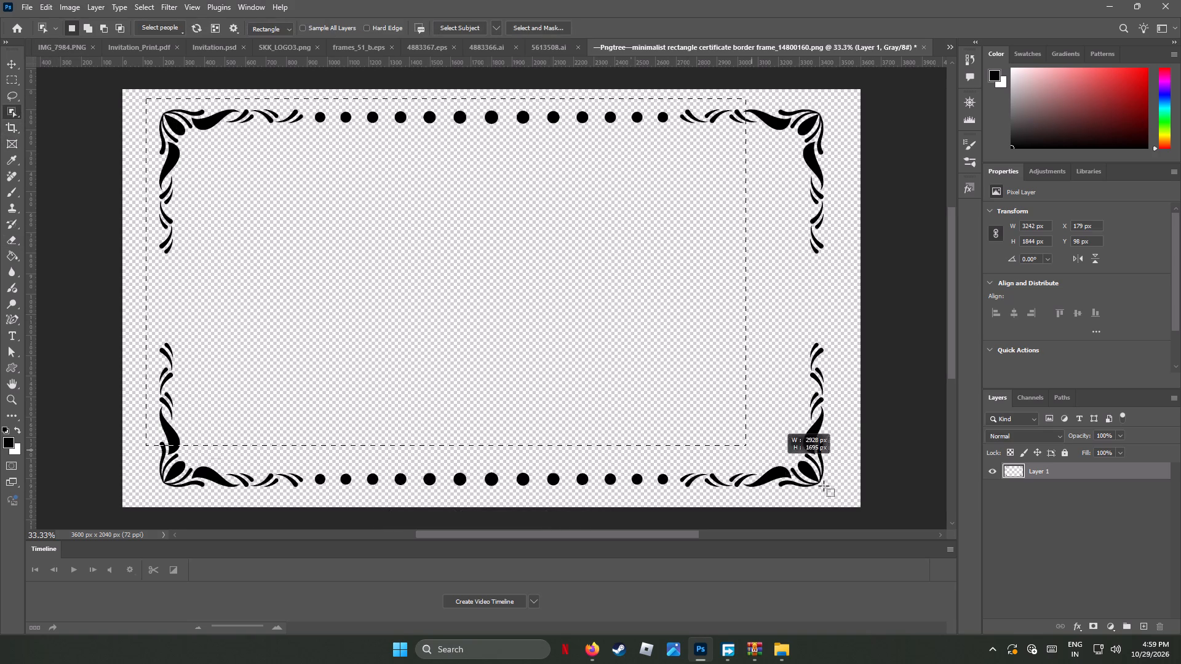
{"action": "left_click_drag", "start_coordinate": [824, 486], "coordinate": [833, 500]}
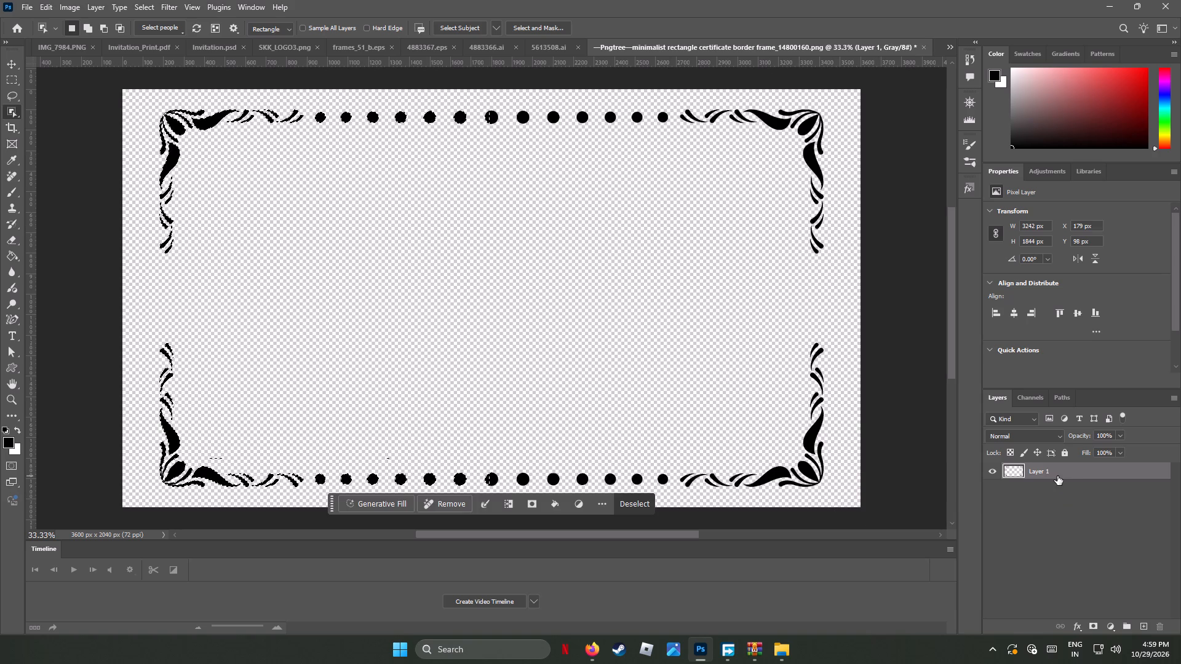
{"action": "left_click", "coordinate": [1062, 400]}
{"action": "left_click", "coordinate": [1111, 625]}
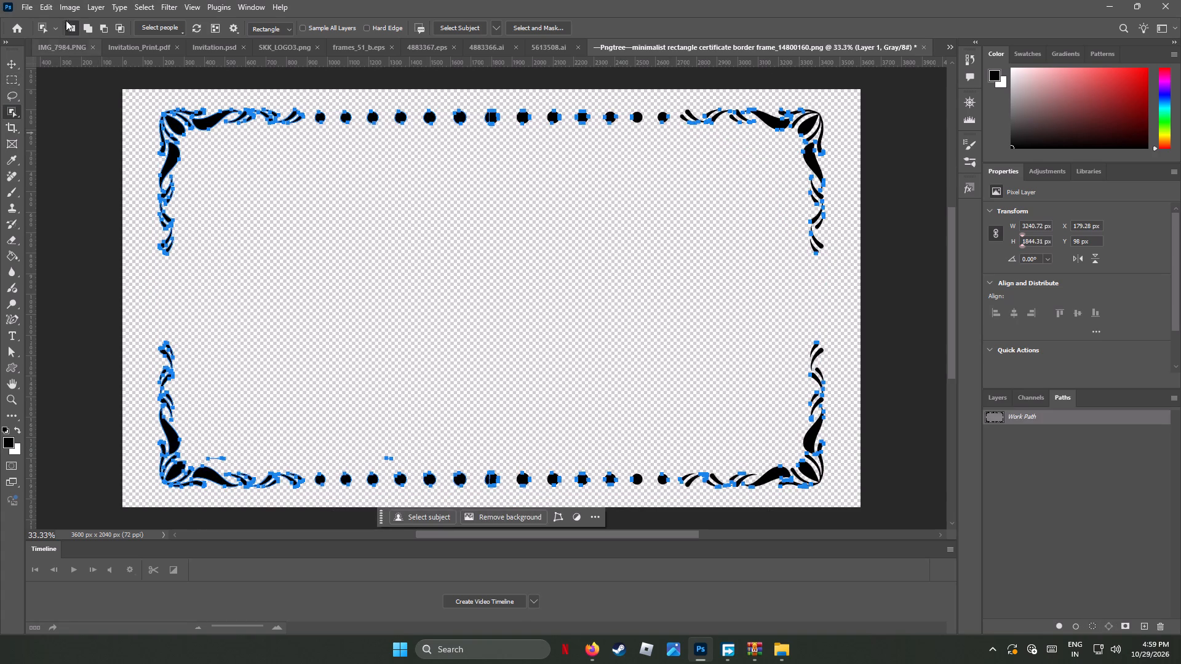
Define the frame's work path as a custom shape, keeping the suggested name.
{"action": "left_click", "coordinate": [41, 6]}
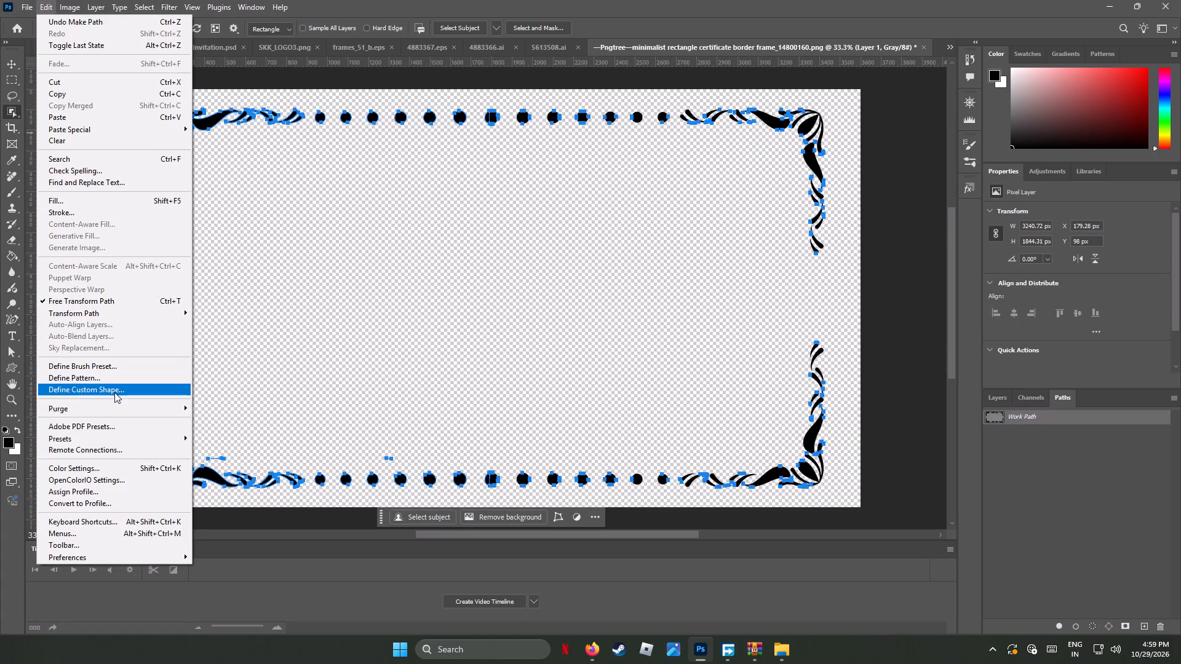
{"action": "left_click", "coordinate": [117, 390]}
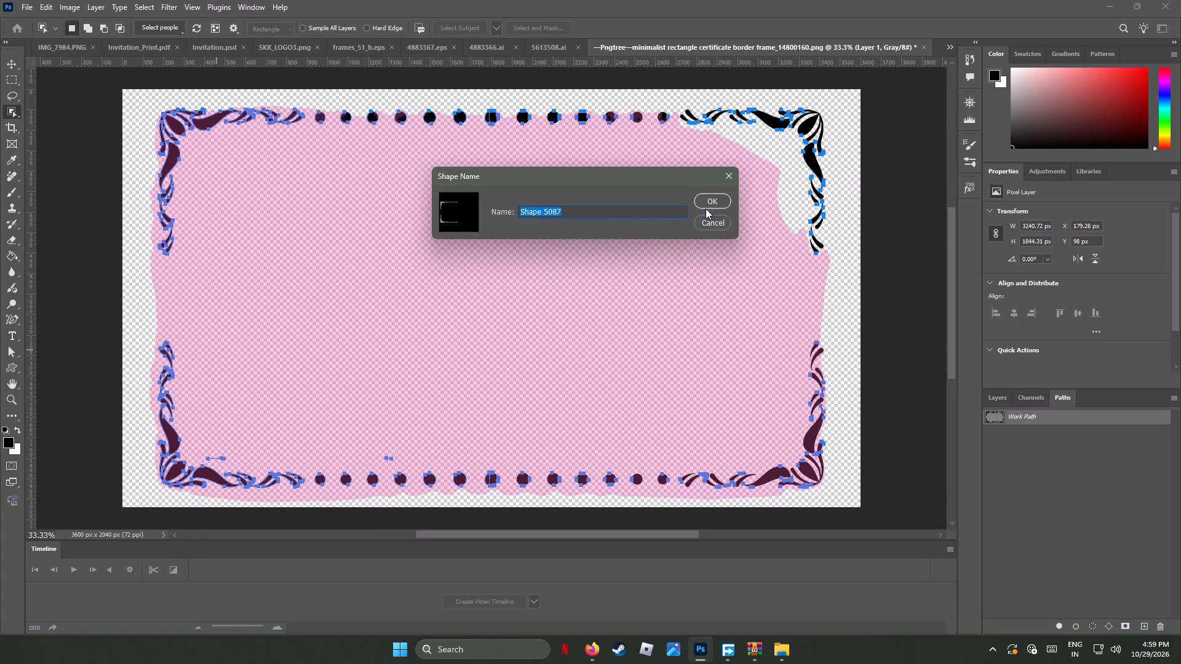
{"action": "left_click", "coordinate": [709, 198]}
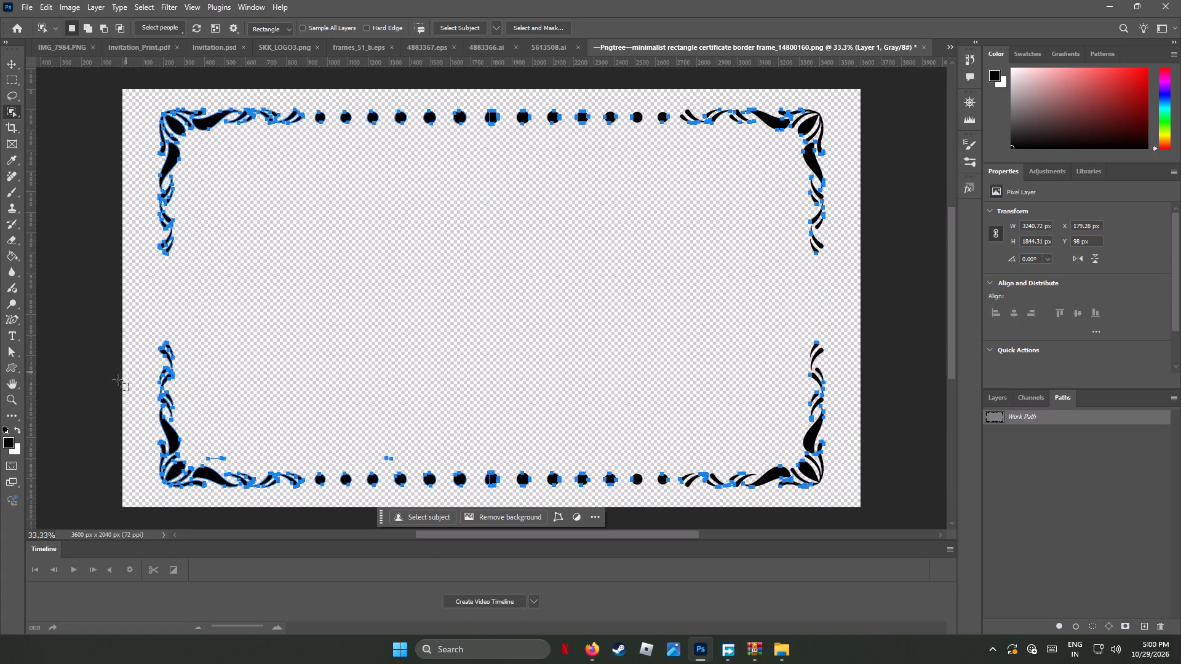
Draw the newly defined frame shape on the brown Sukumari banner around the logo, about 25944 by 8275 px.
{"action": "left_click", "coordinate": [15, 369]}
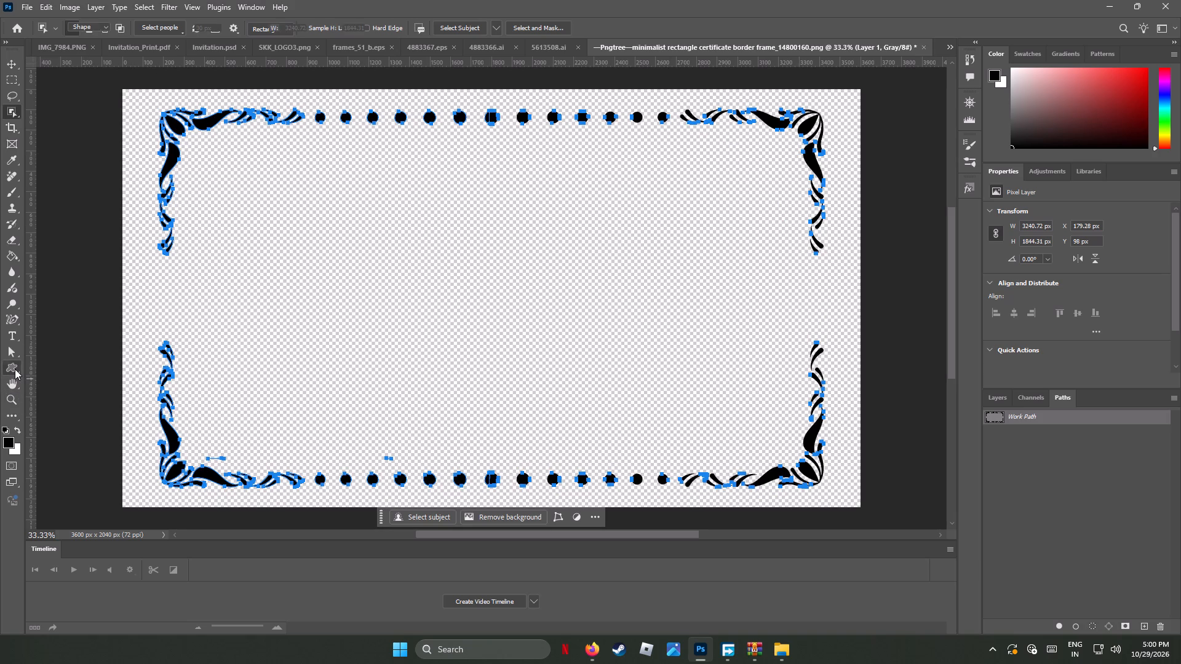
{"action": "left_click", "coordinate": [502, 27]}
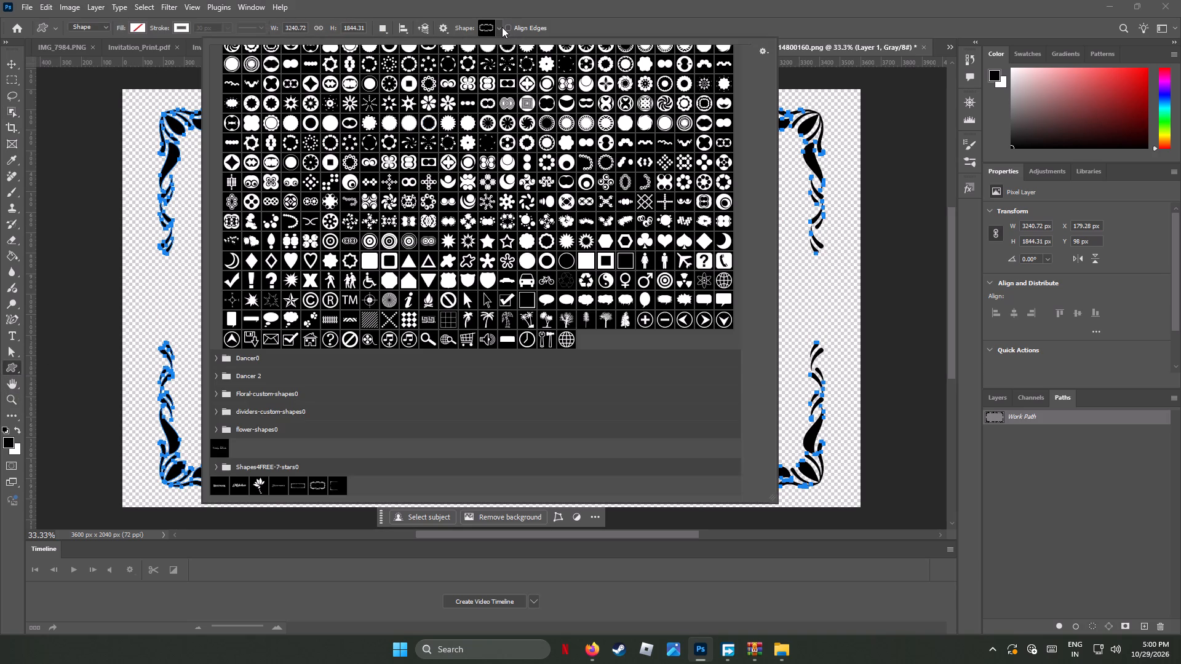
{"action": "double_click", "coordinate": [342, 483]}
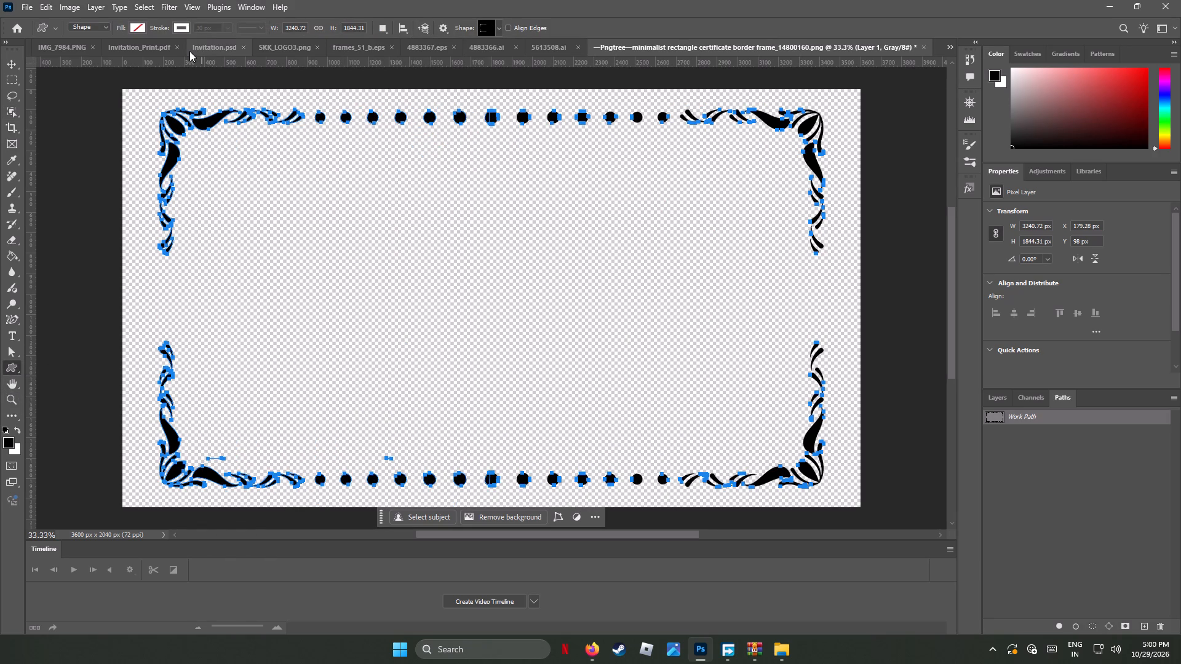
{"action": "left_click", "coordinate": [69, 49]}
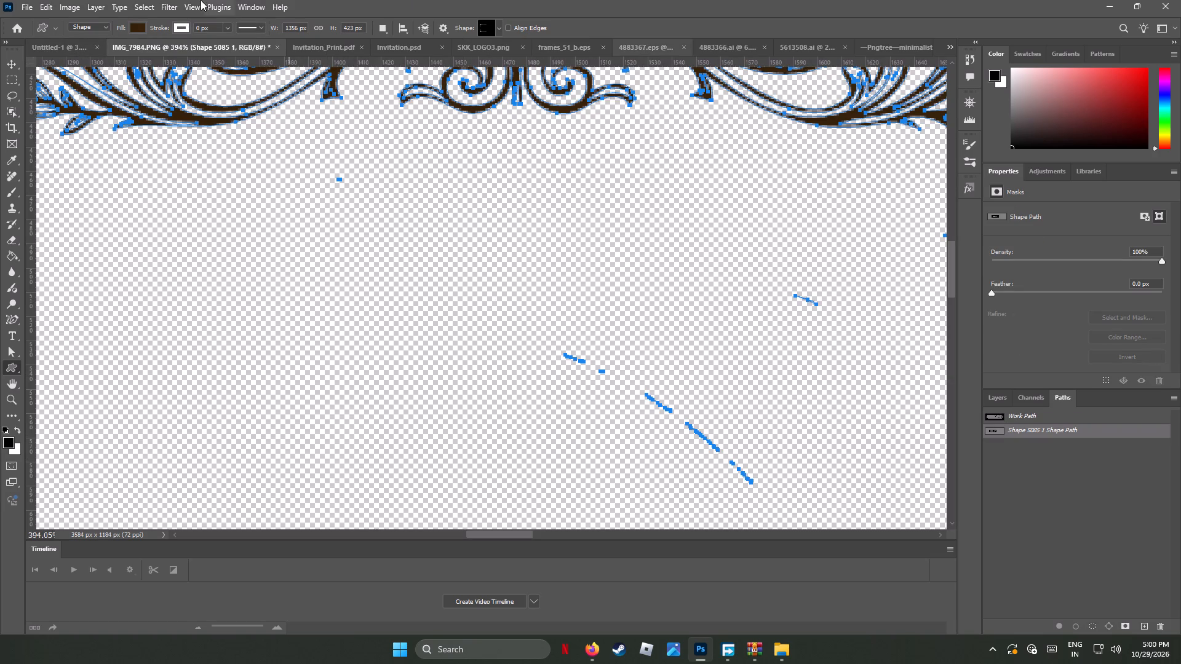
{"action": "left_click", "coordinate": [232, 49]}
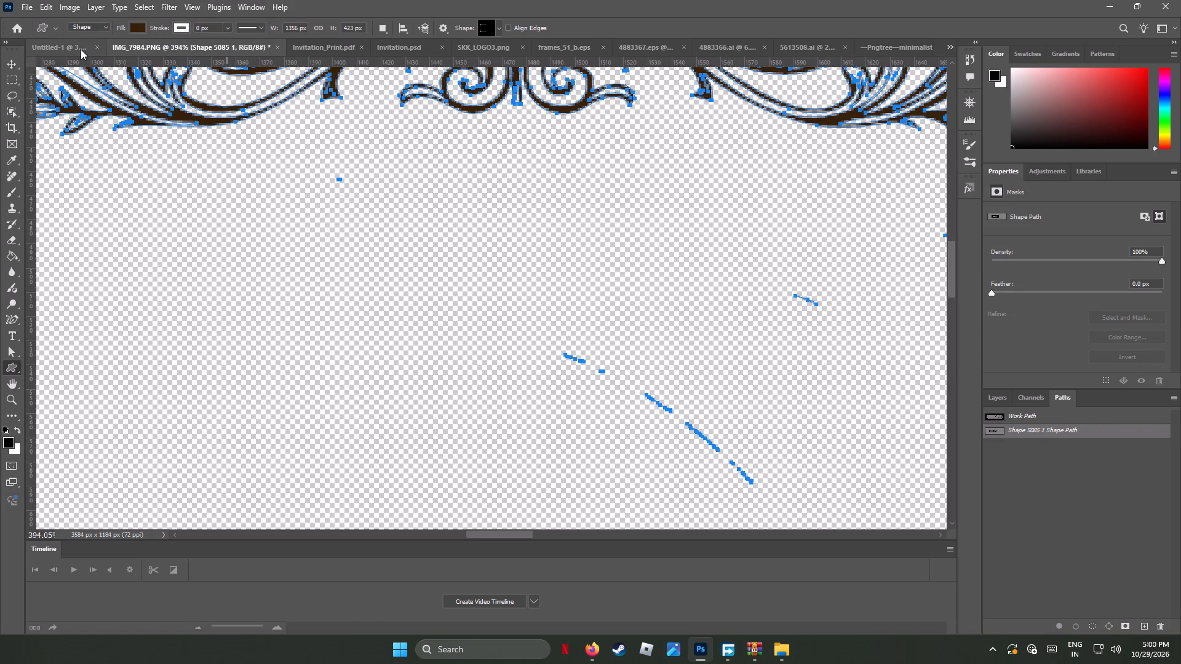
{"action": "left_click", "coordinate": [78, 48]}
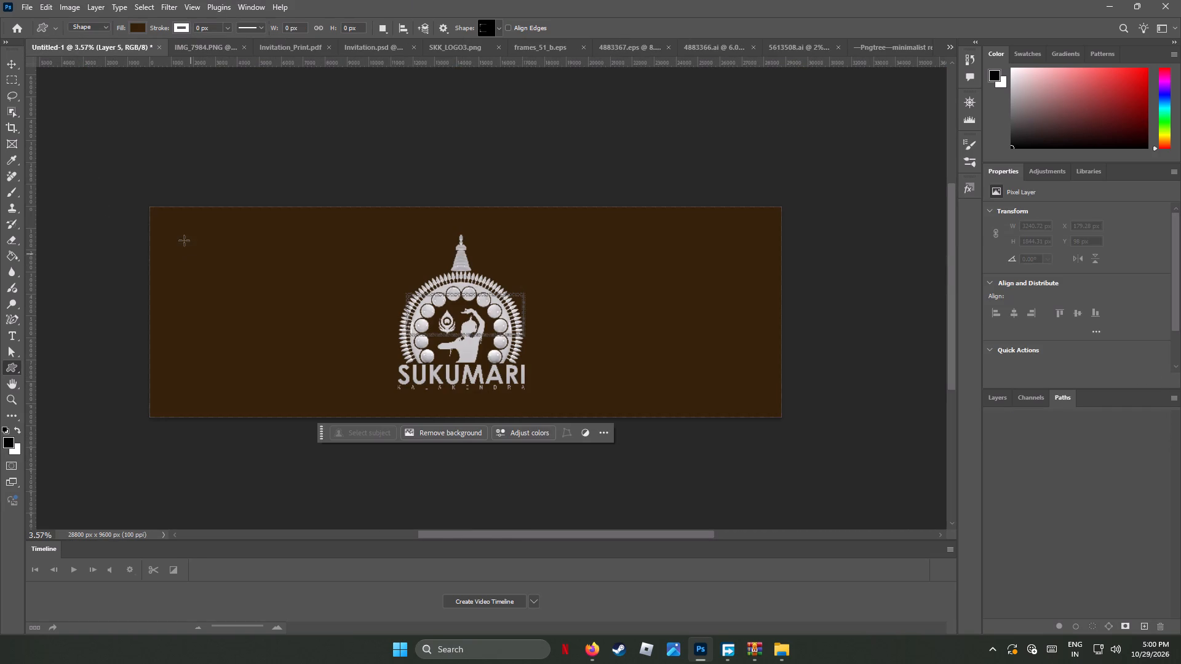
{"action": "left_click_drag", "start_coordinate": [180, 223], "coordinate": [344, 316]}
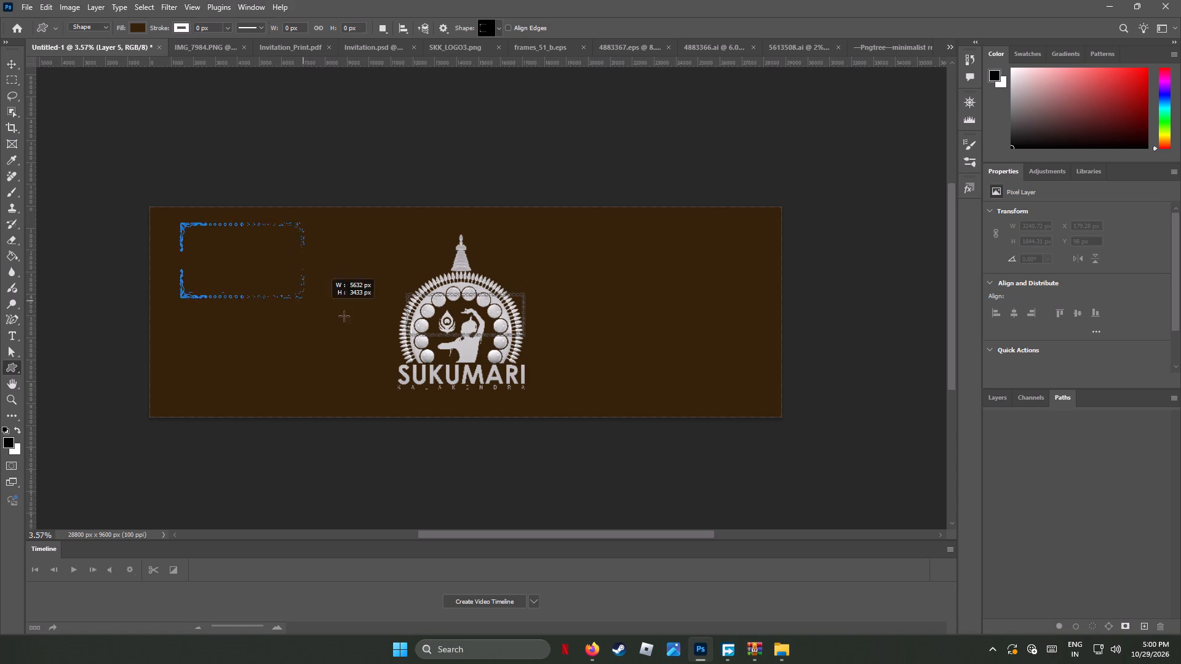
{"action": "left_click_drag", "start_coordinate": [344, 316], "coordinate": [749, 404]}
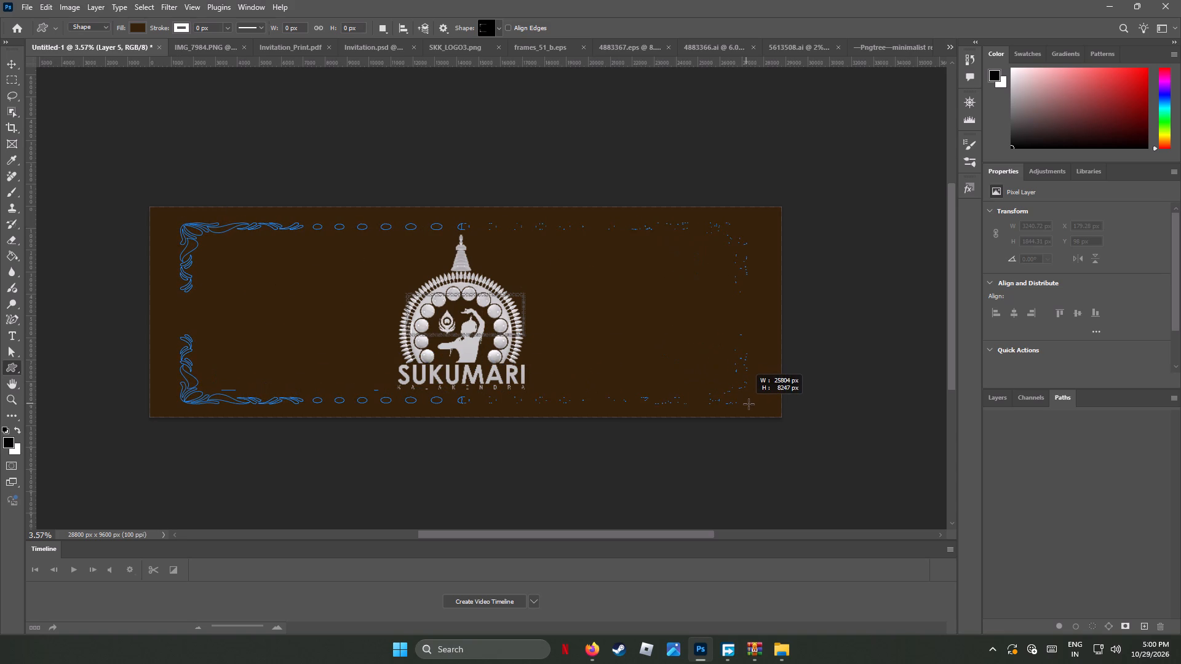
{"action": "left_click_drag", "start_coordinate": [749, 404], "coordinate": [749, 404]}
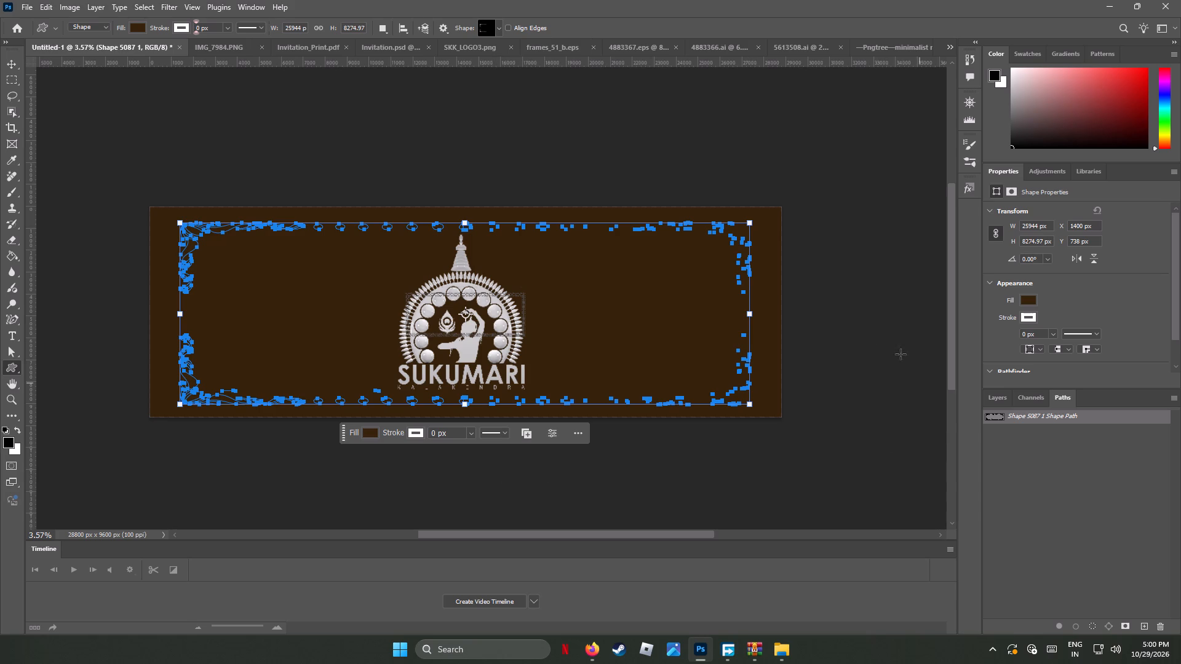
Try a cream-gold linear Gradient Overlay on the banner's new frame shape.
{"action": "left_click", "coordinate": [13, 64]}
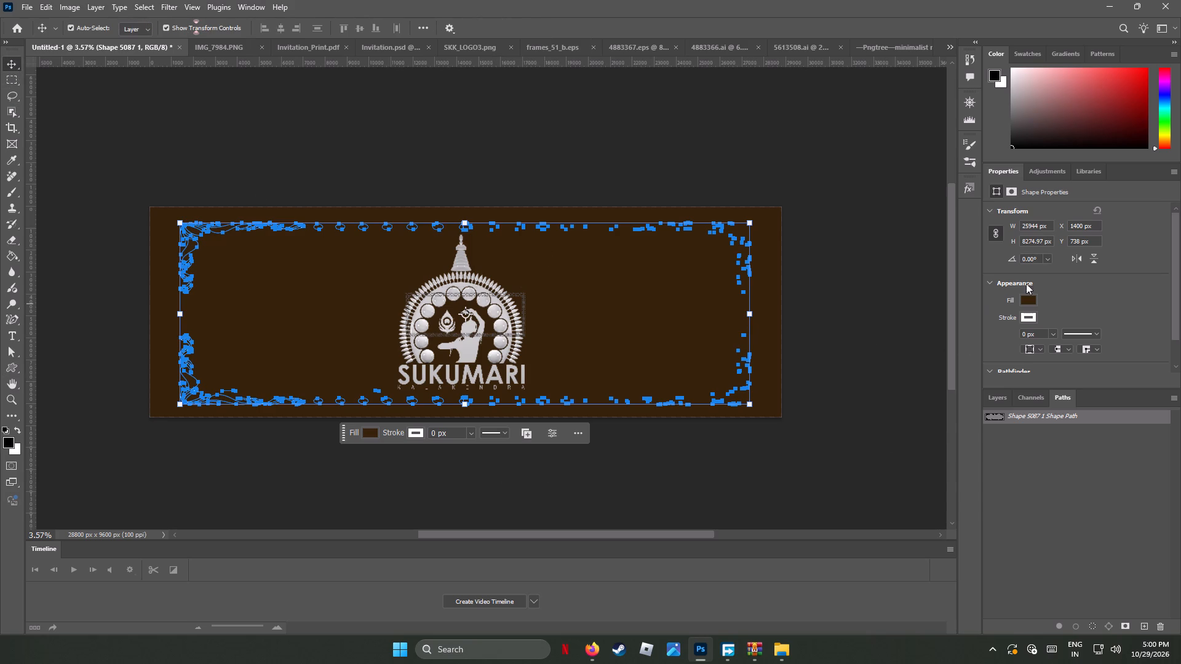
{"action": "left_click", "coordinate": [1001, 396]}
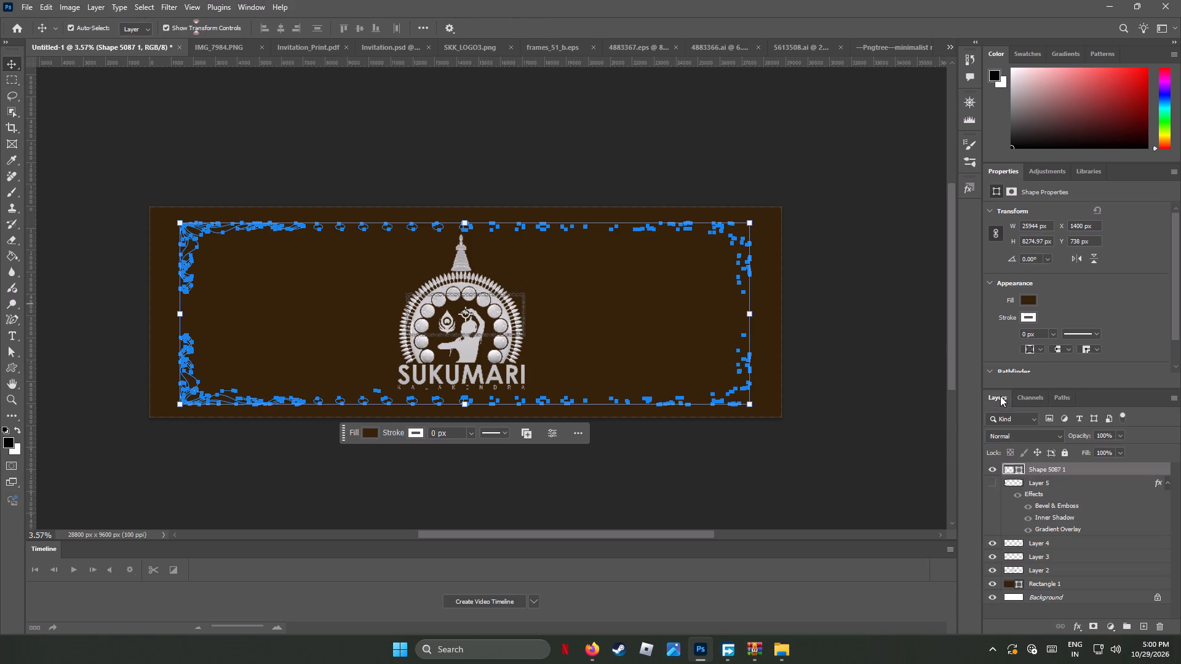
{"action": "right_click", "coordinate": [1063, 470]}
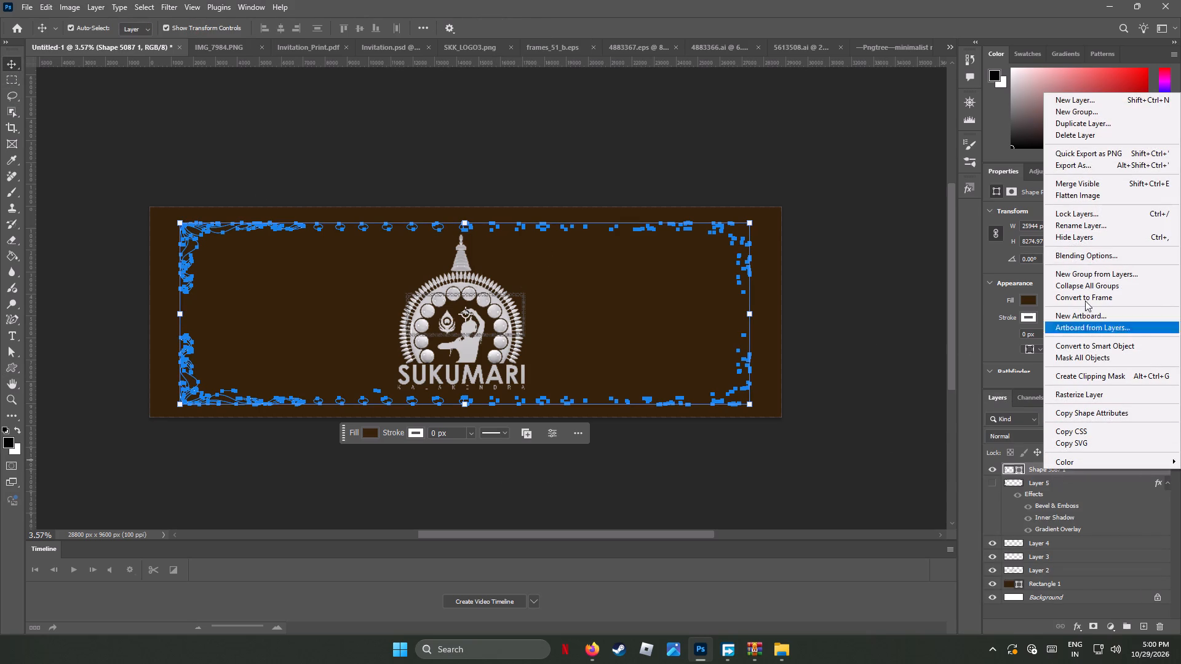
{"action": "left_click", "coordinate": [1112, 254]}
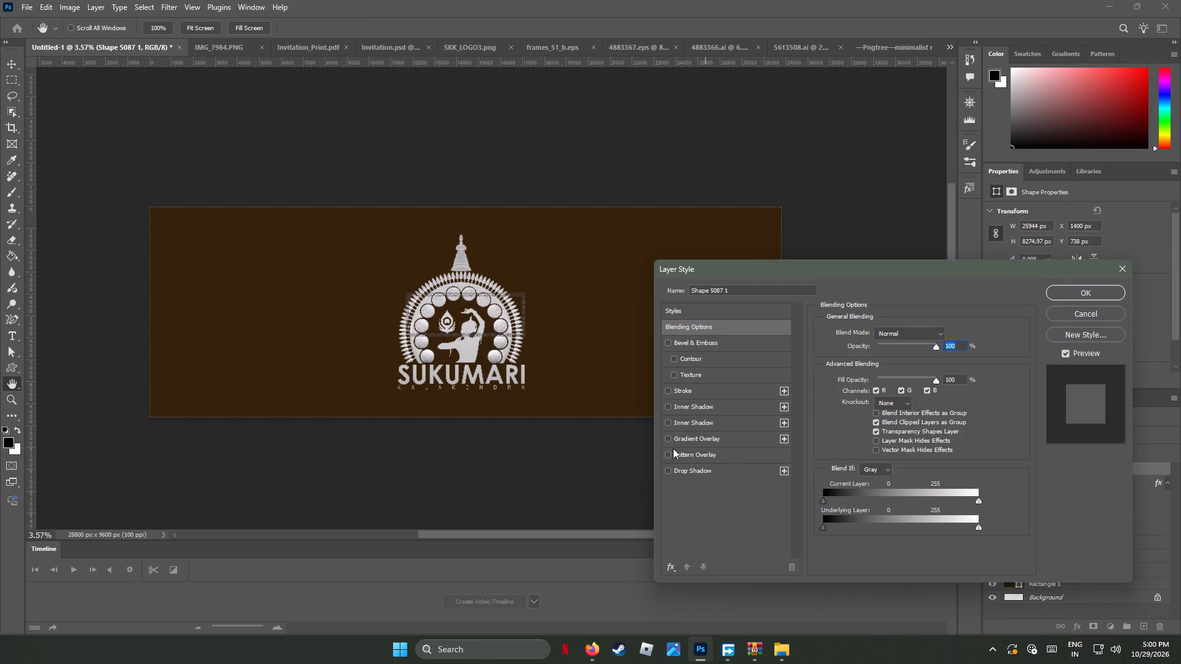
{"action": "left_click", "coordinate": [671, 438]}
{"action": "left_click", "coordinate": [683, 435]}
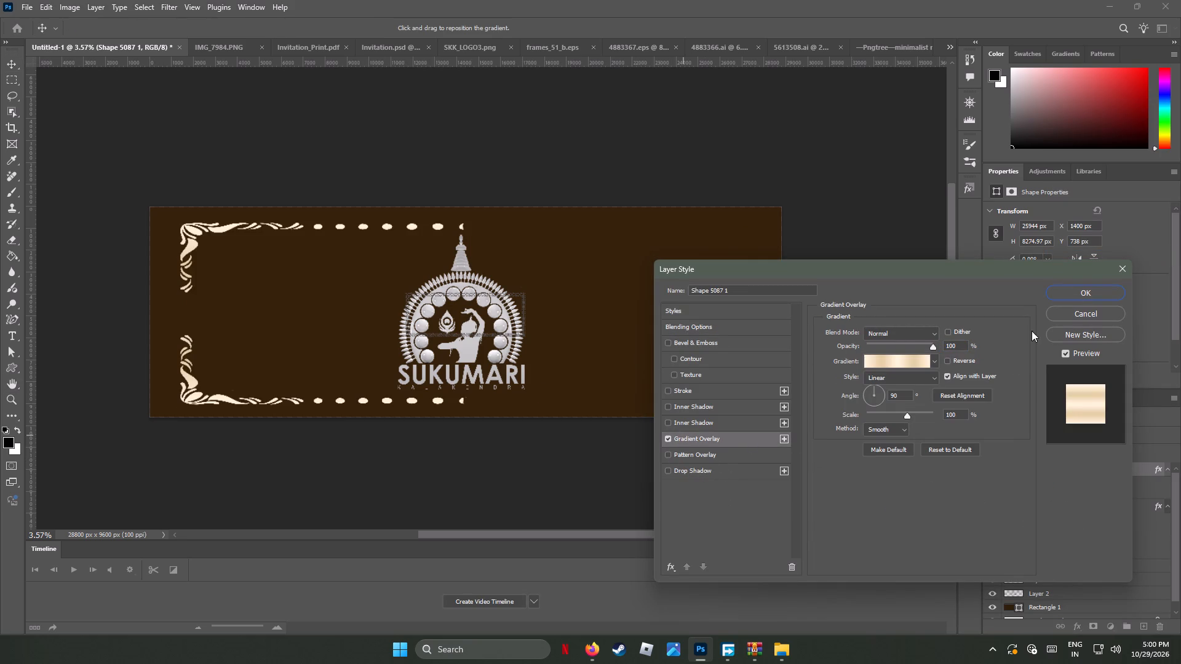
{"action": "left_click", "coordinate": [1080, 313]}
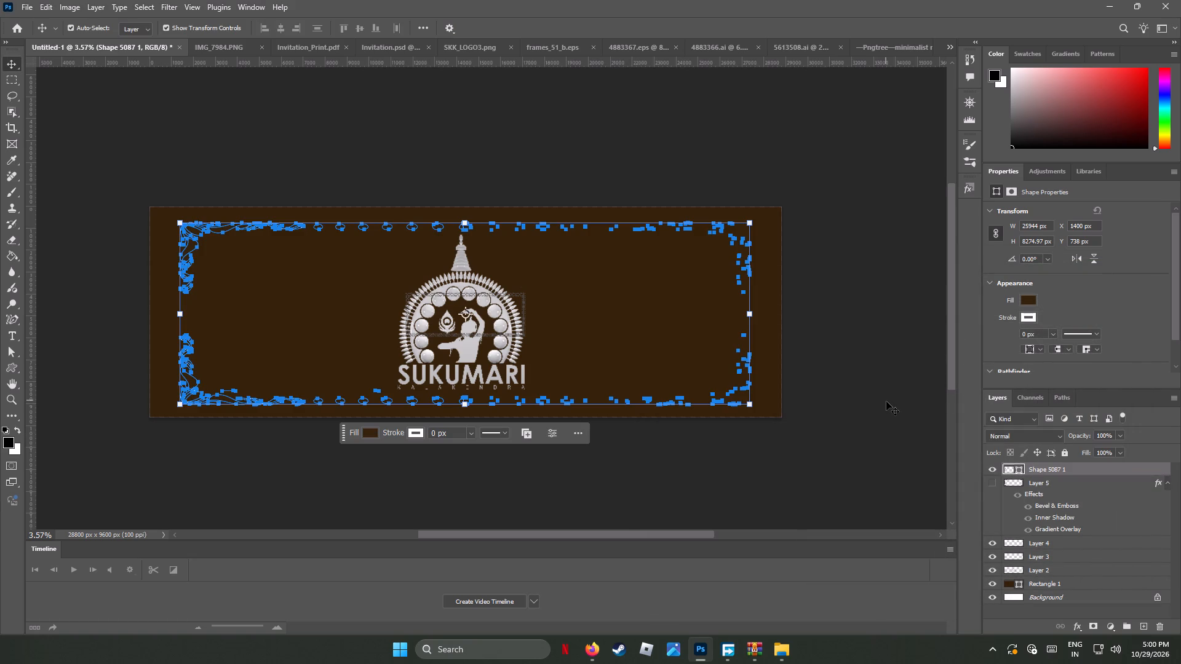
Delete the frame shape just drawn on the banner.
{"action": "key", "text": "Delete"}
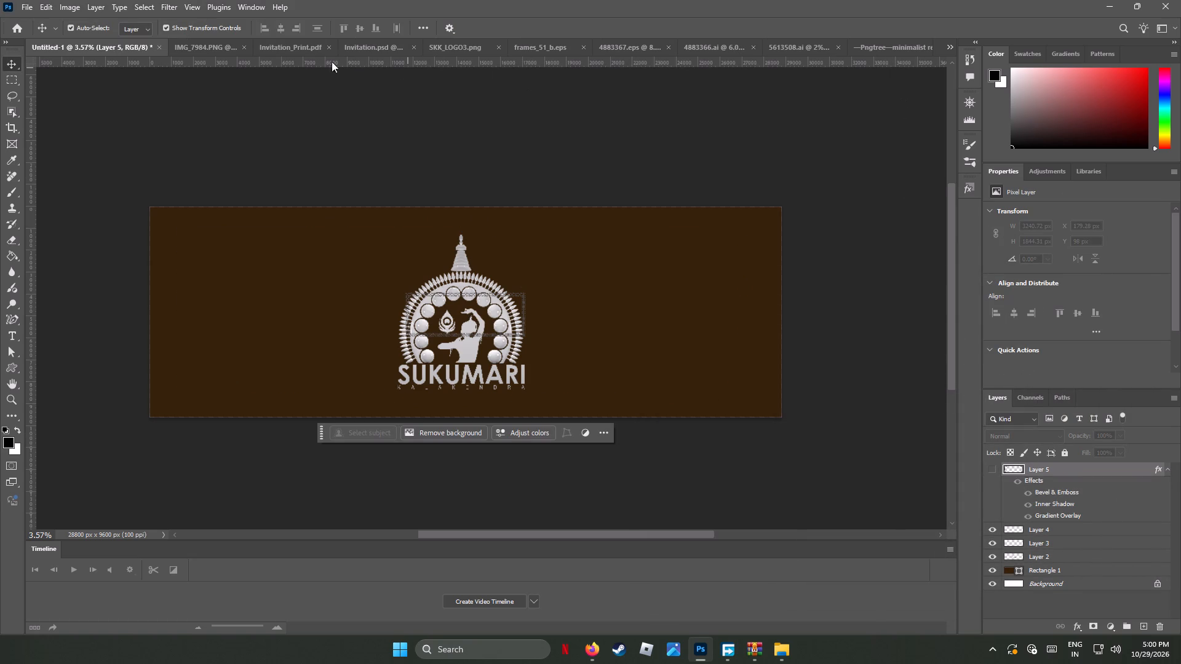
Close the IMG_7984.PNG document without saving it, and close Invitation_Print.pdf.
{"action": "left_click", "coordinate": [229, 44]}
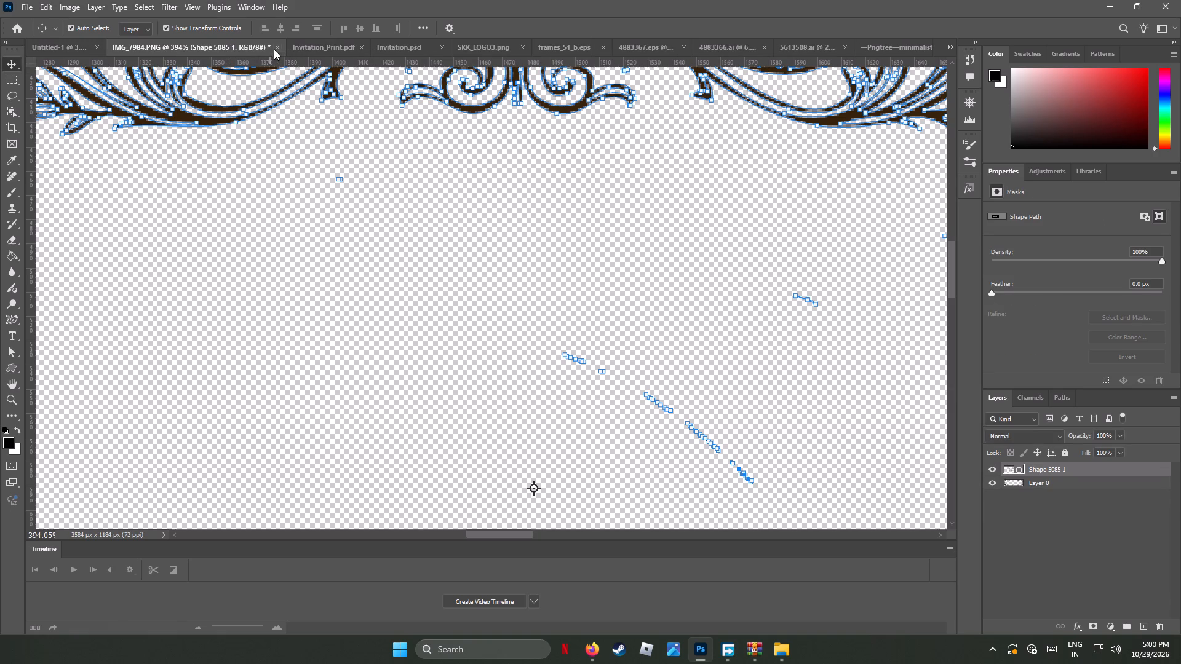
{"action": "left_click", "coordinate": [278, 47]}
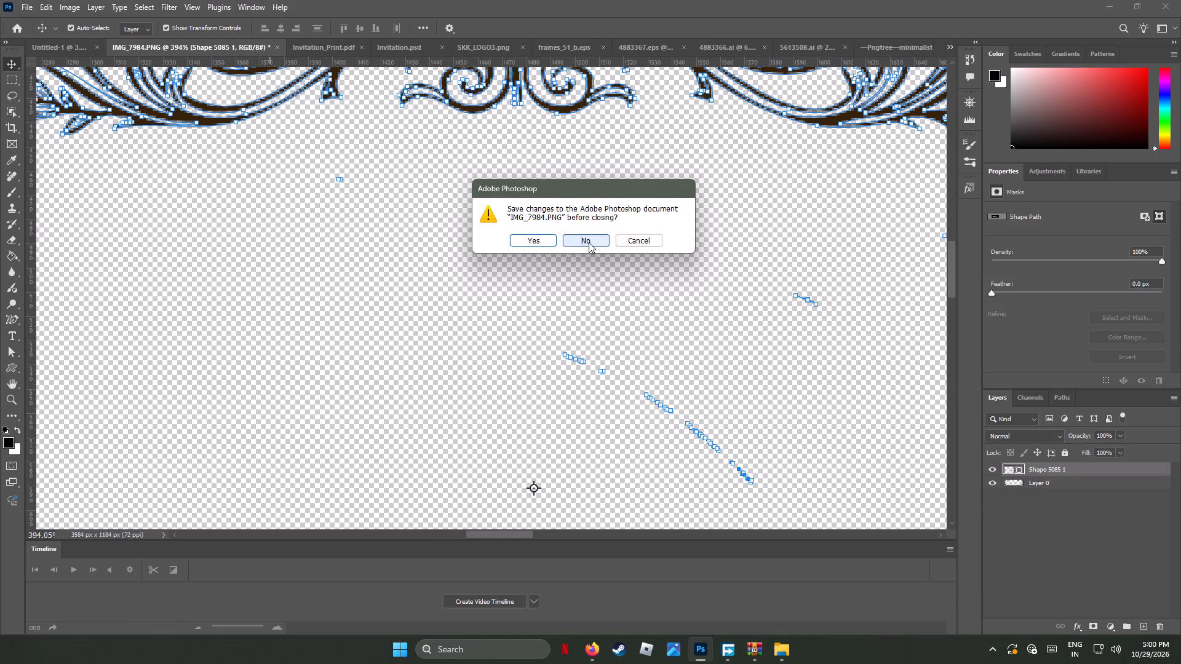
{"action": "left_click", "coordinate": [589, 242]}
{"action": "left_click", "coordinate": [231, 42]}
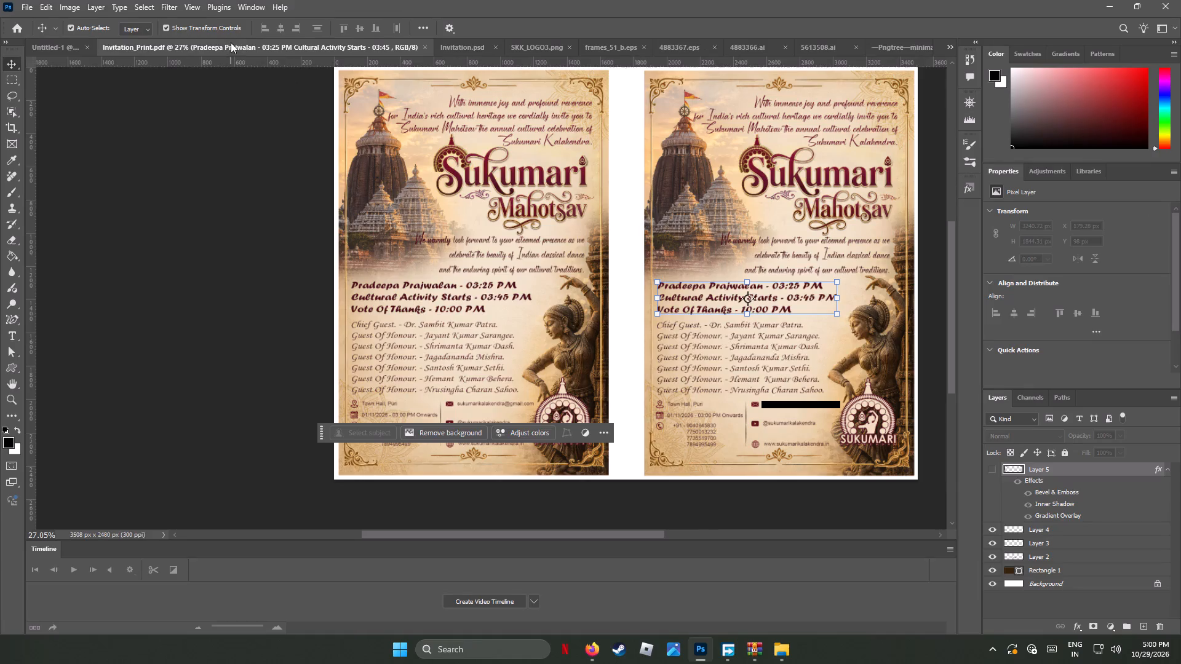
{"action": "left_click", "coordinate": [424, 47]}
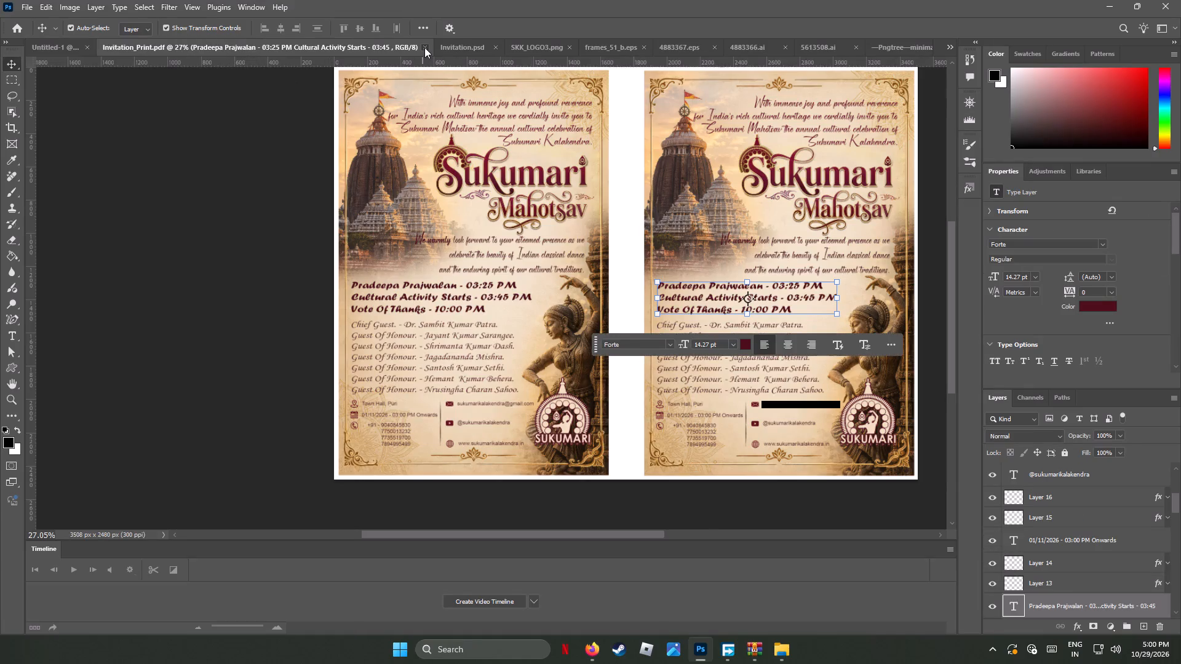
Close the Invitation.psd document, saving its changes.
{"action": "left_click", "coordinate": [247, 44]}
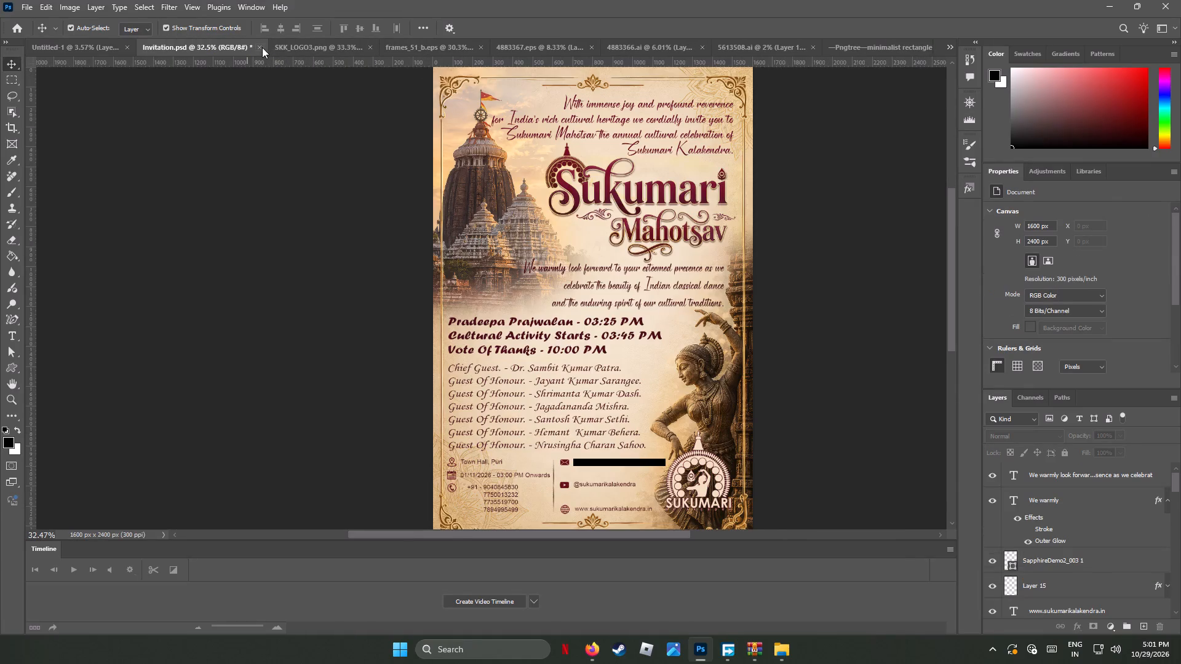
{"action": "left_click", "coordinate": [262, 47]}
{"action": "left_click", "coordinate": [531, 242]}
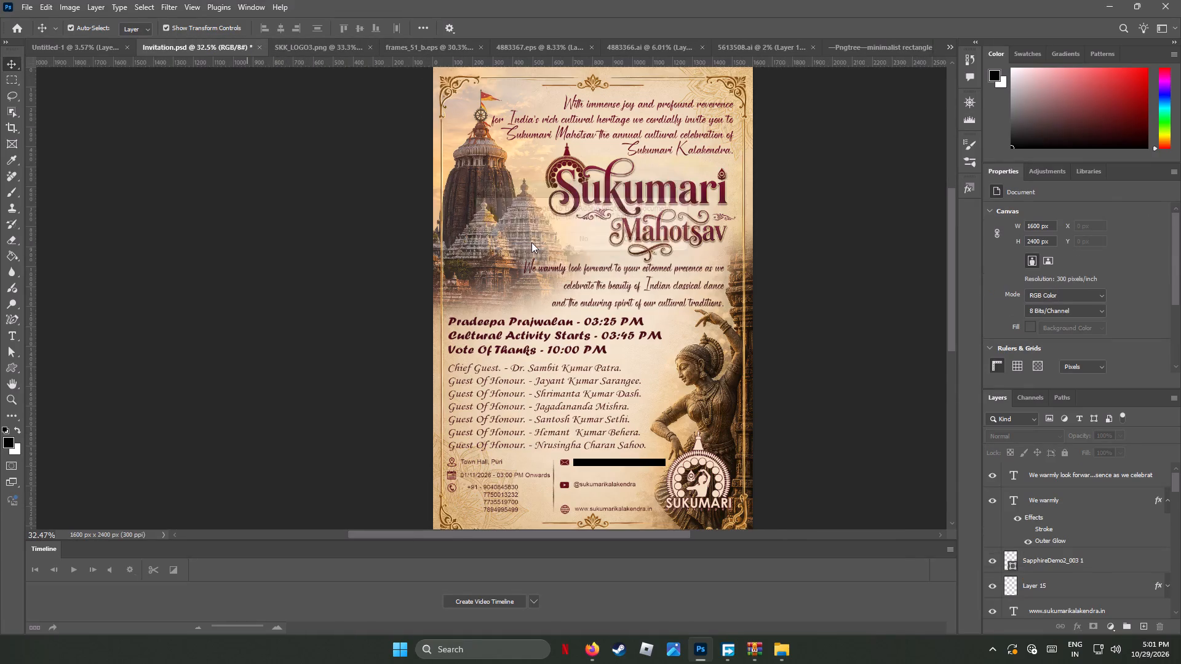
Add a black Color Overlay to the Sukumari emblem on Layer 1 of SKK_LOGO3.png.
{"action": "left_click", "coordinate": [258, 42]}
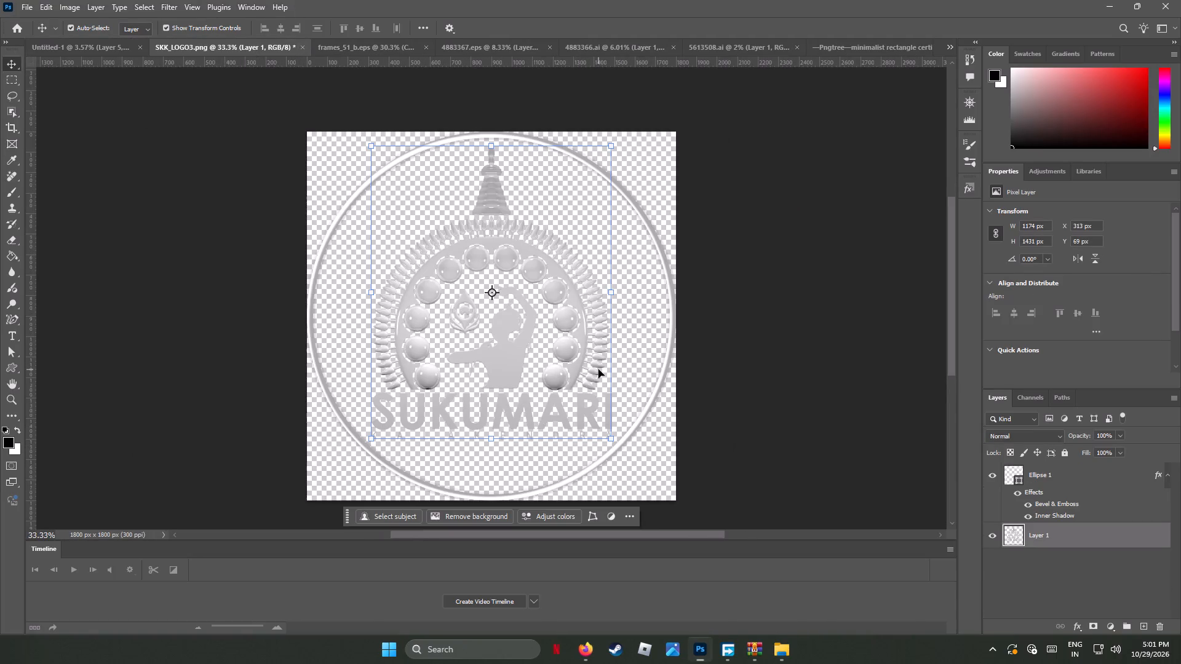
{"action": "right_click", "coordinate": [1048, 537]}
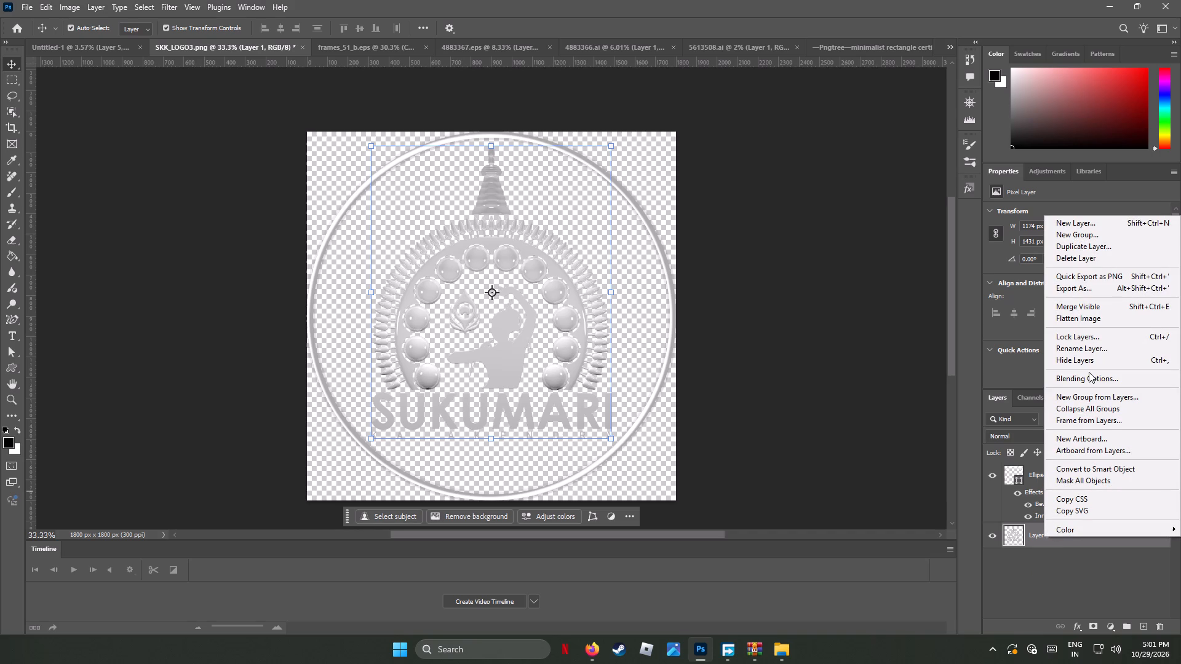
{"action": "left_click", "coordinate": [1086, 380]}
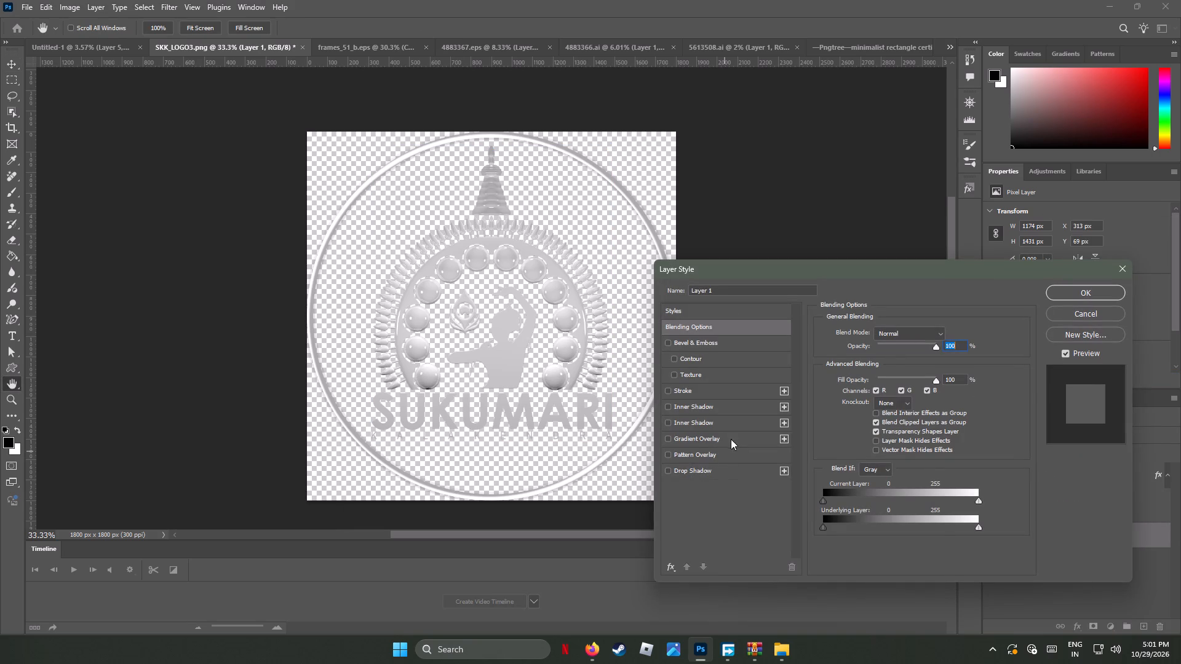
{"action": "left_click", "coordinate": [677, 571]}
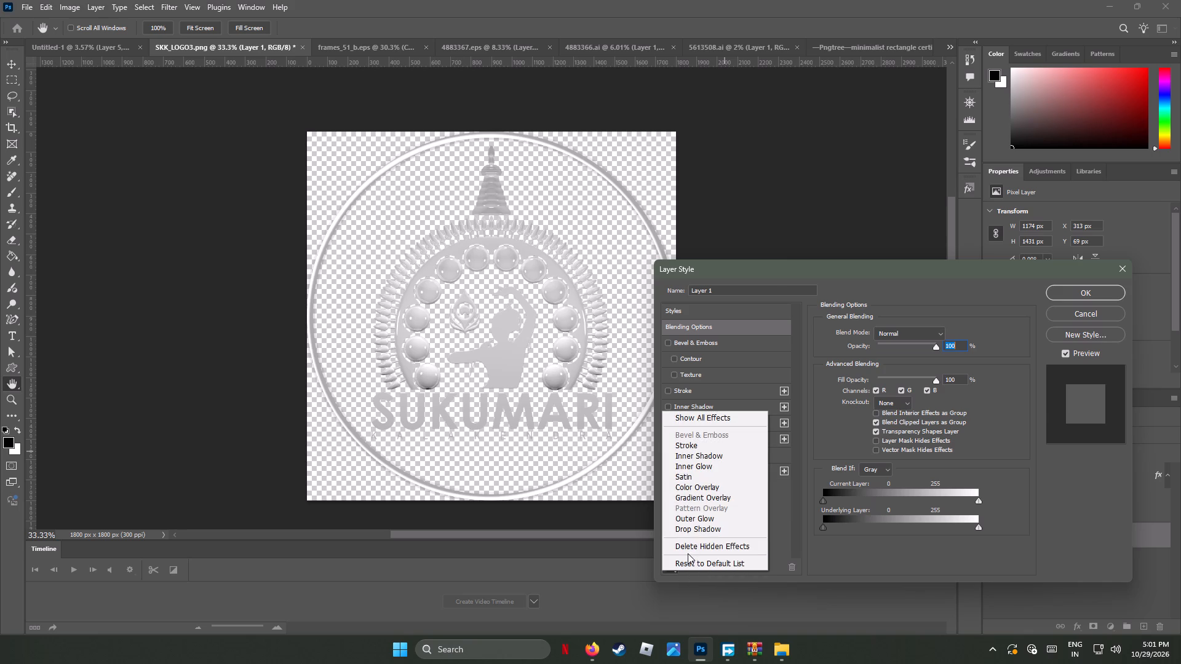
{"action": "left_click", "coordinate": [704, 485]}
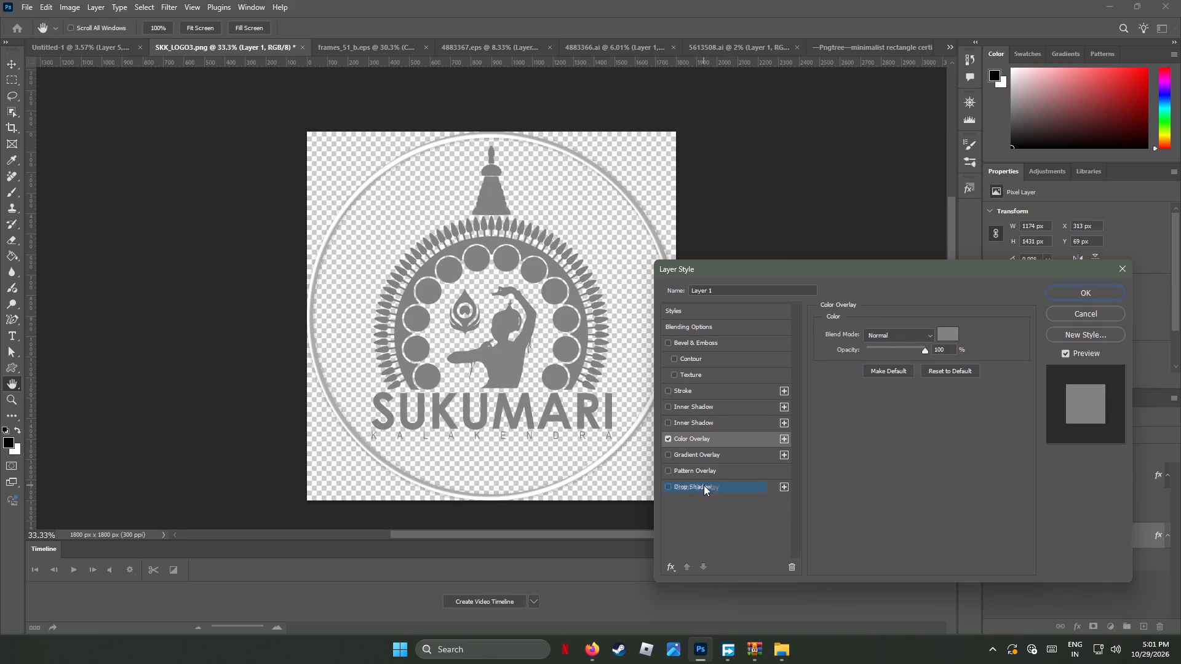
{"action": "left_click", "coordinate": [945, 334]}
{"action": "left_click_drag", "start_coordinate": [683, 499], "coordinate": [744, 597]}
{"action": "left_click", "coordinate": [836, 401]}
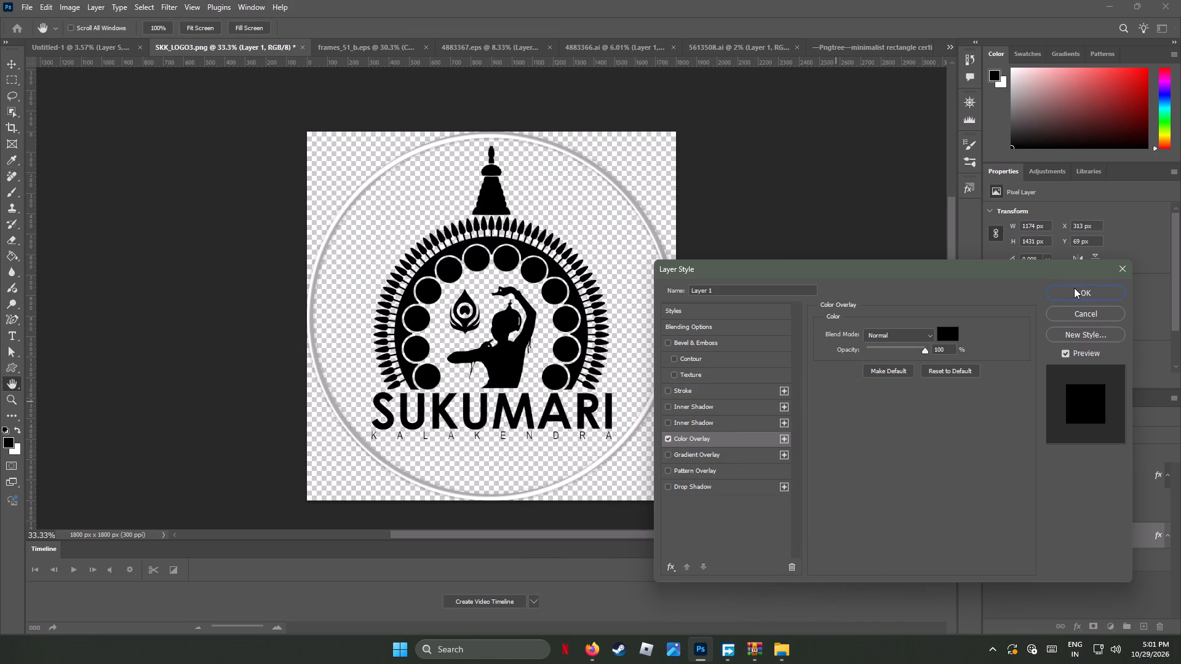
{"action": "left_click", "coordinate": [1091, 293]}
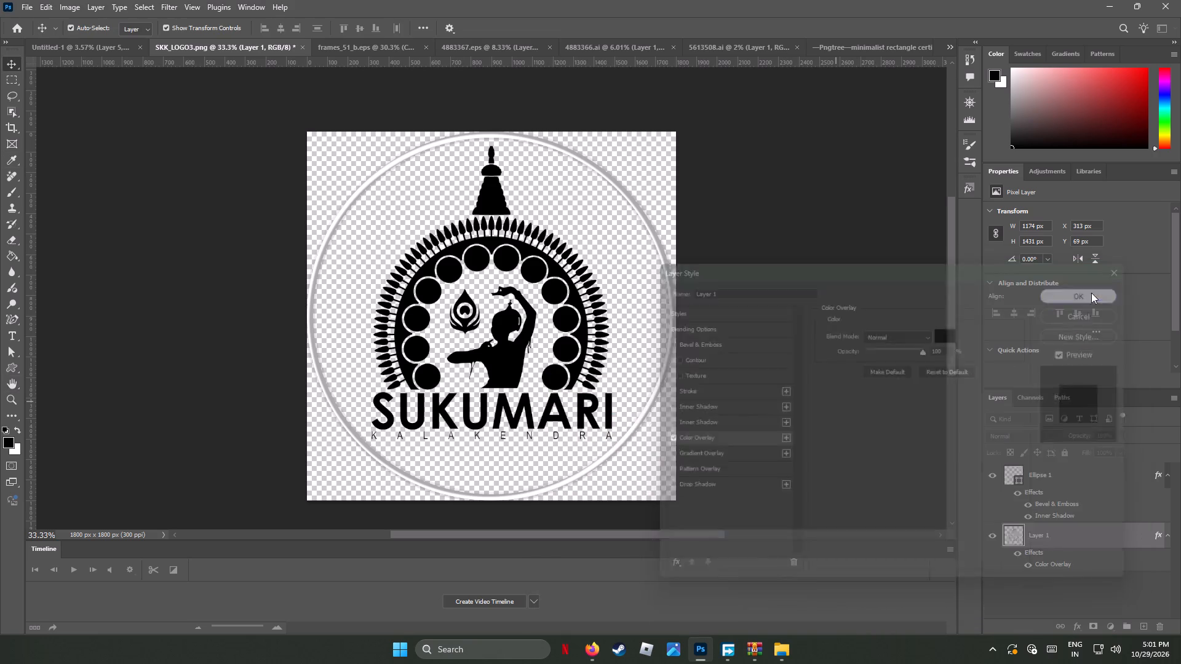
Copy the emblem's layer style and paste it onto the Ellipse 1 ring layer.
{"action": "right_click", "coordinate": [1075, 532]}
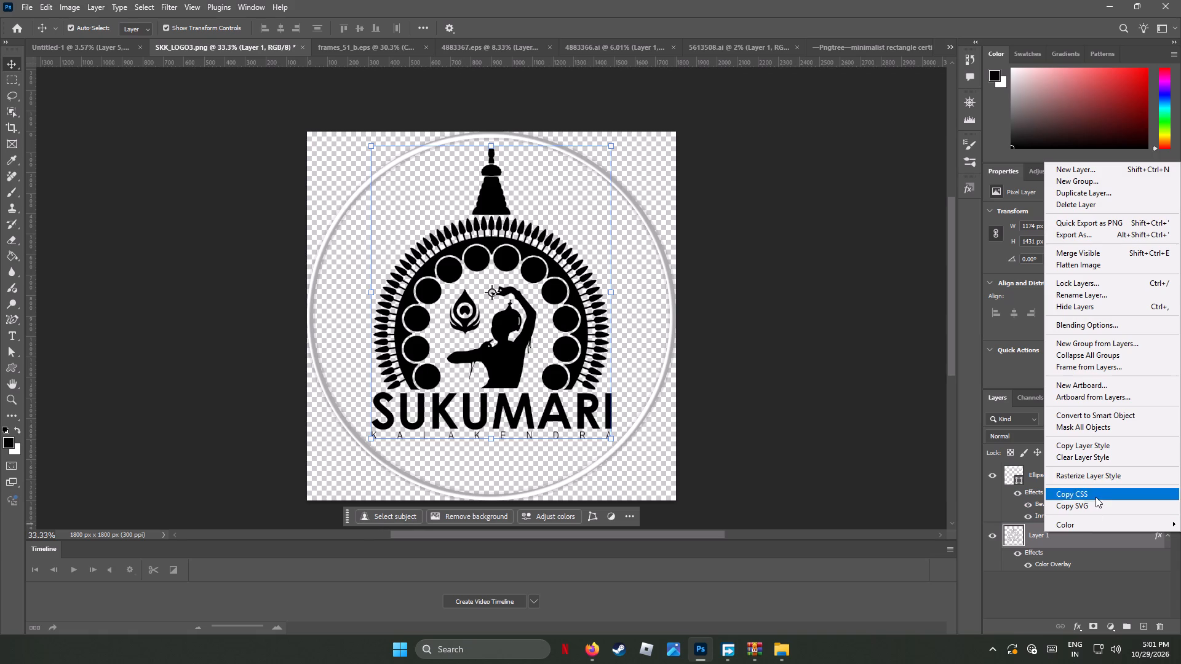
{"action": "left_click", "coordinate": [1100, 443]}
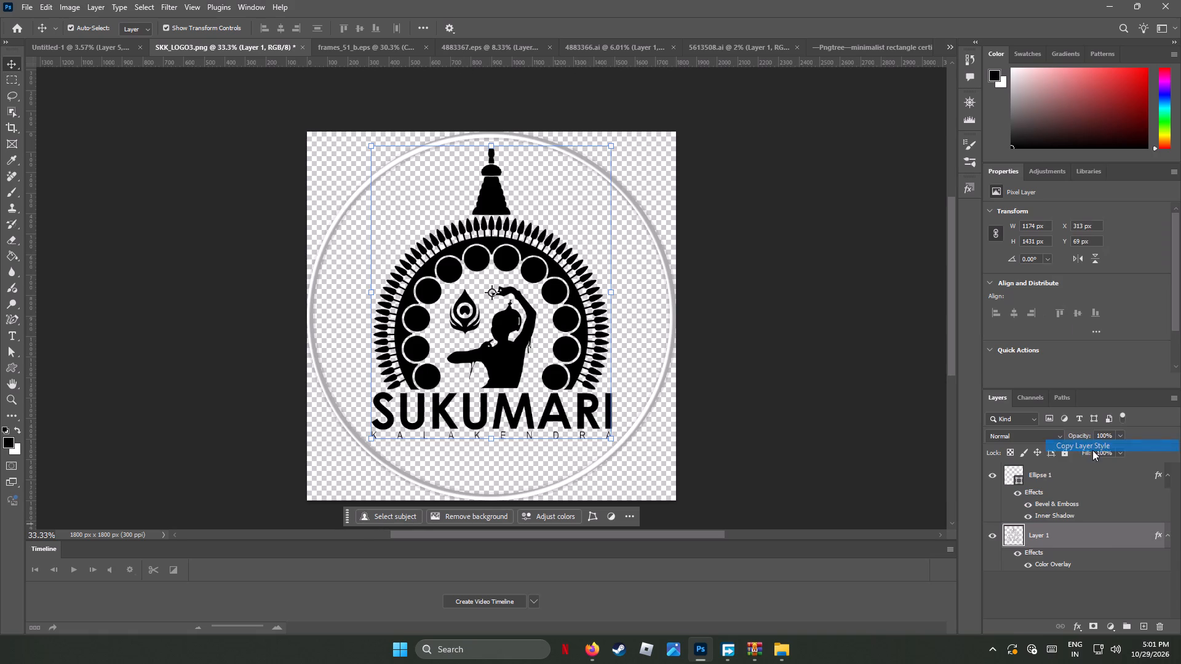
{"action": "left_click", "coordinate": [1051, 472]}
{"action": "right_click", "coordinate": [1051, 472]}
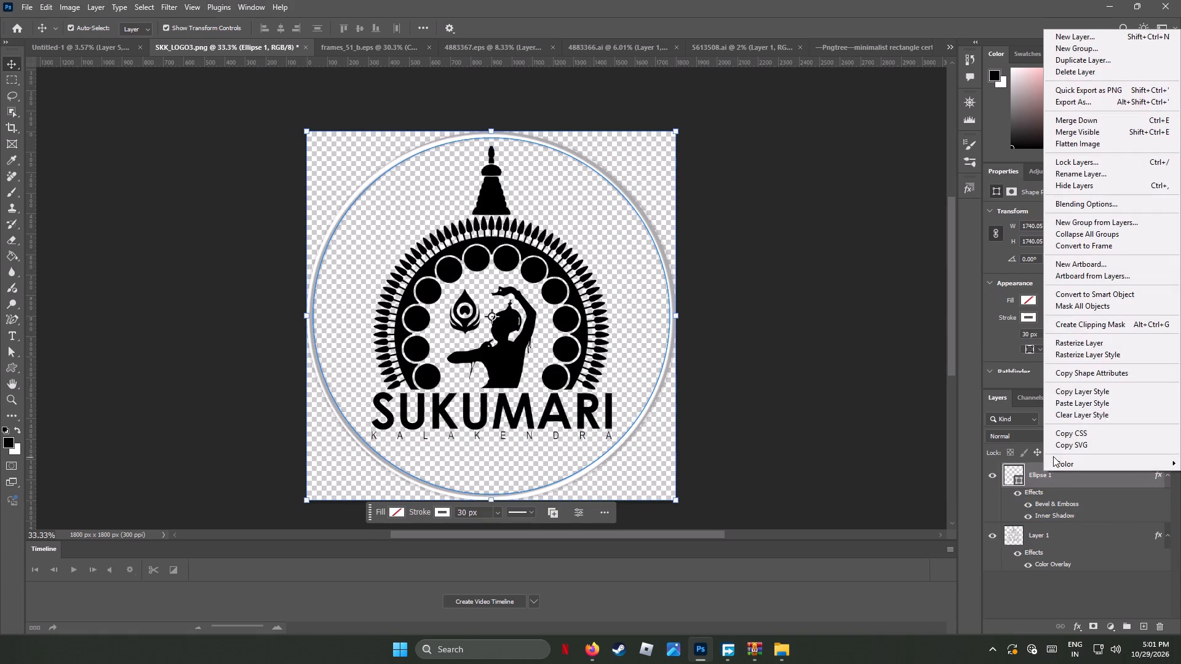
{"action": "left_click", "coordinate": [1080, 403]}
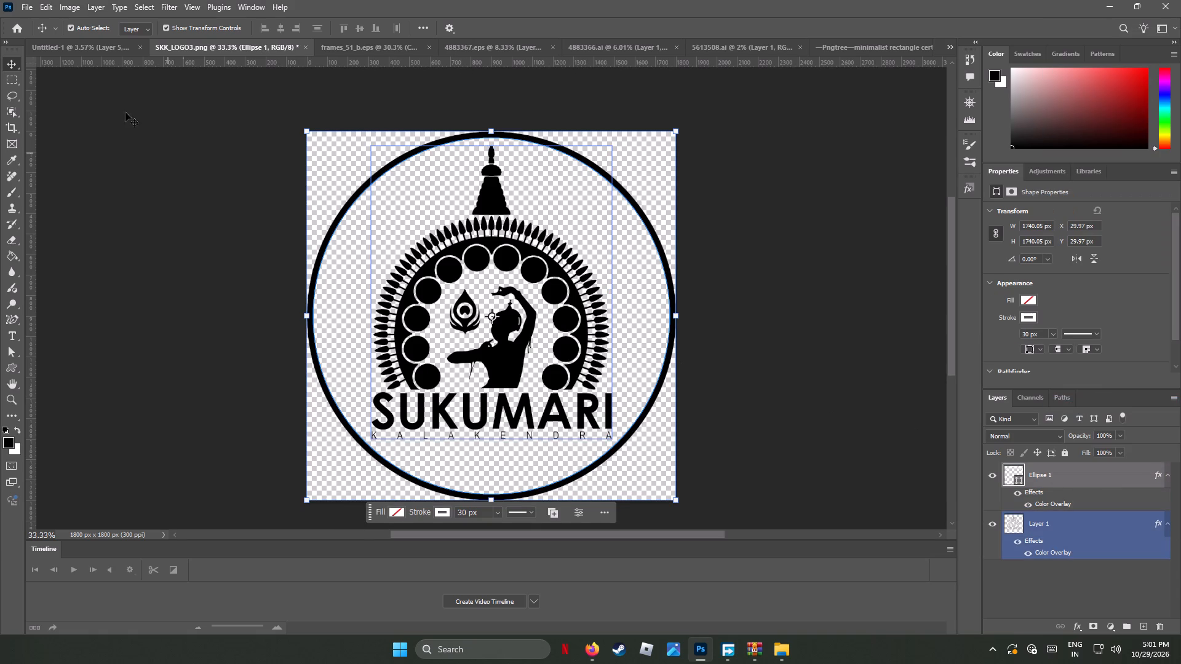
Export the black logo as a transparent PNG named SKK_M_L on the Desktop, keeping the existing SKK_LOGO3.png file.
{"action": "left_click", "coordinate": [28, 7]}
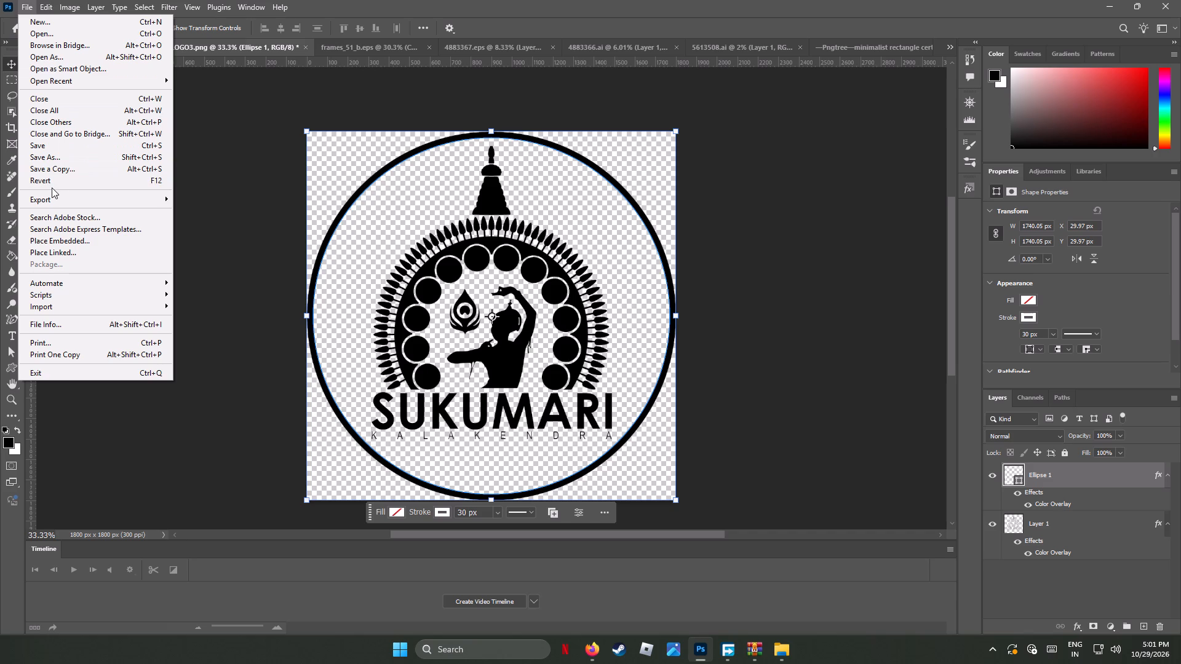
{"action": "left_click", "coordinate": [193, 210]}
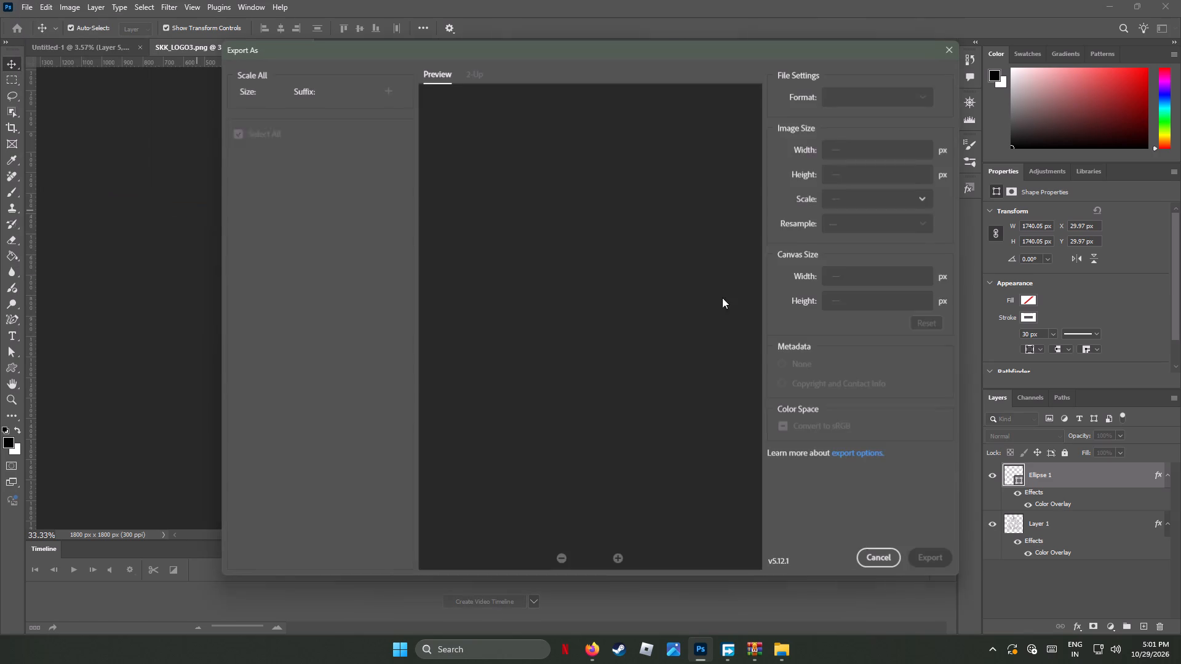
{"action": "left_click", "coordinate": [939, 557]}
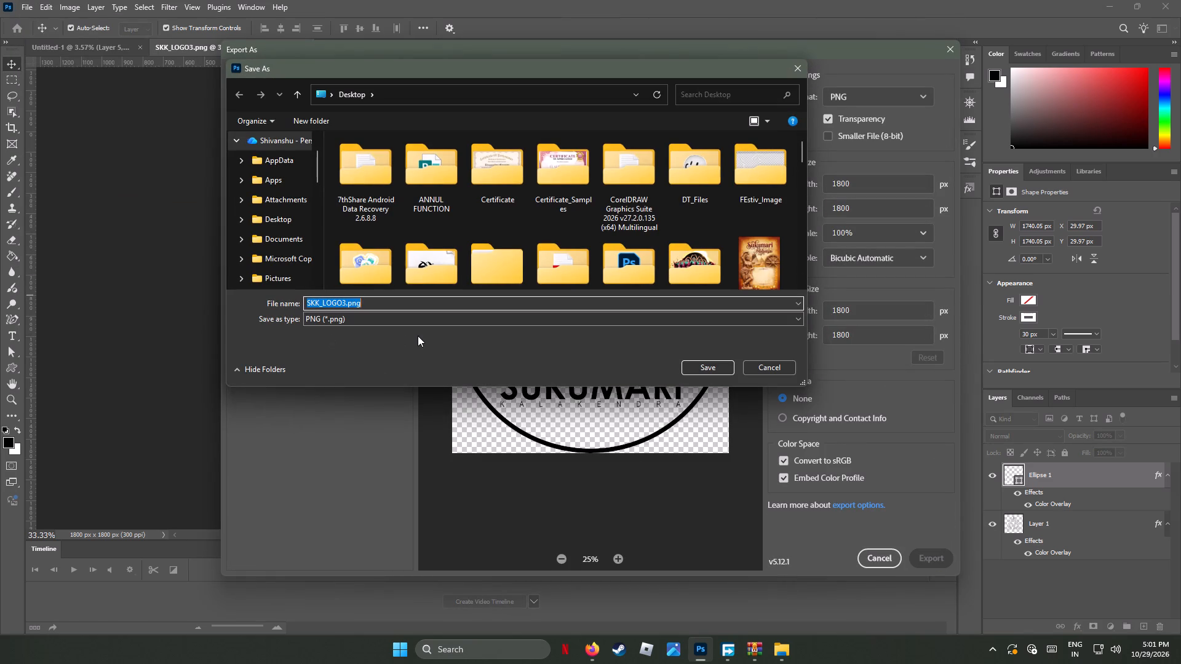
{"action": "left_click", "coordinate": [706, 367]}
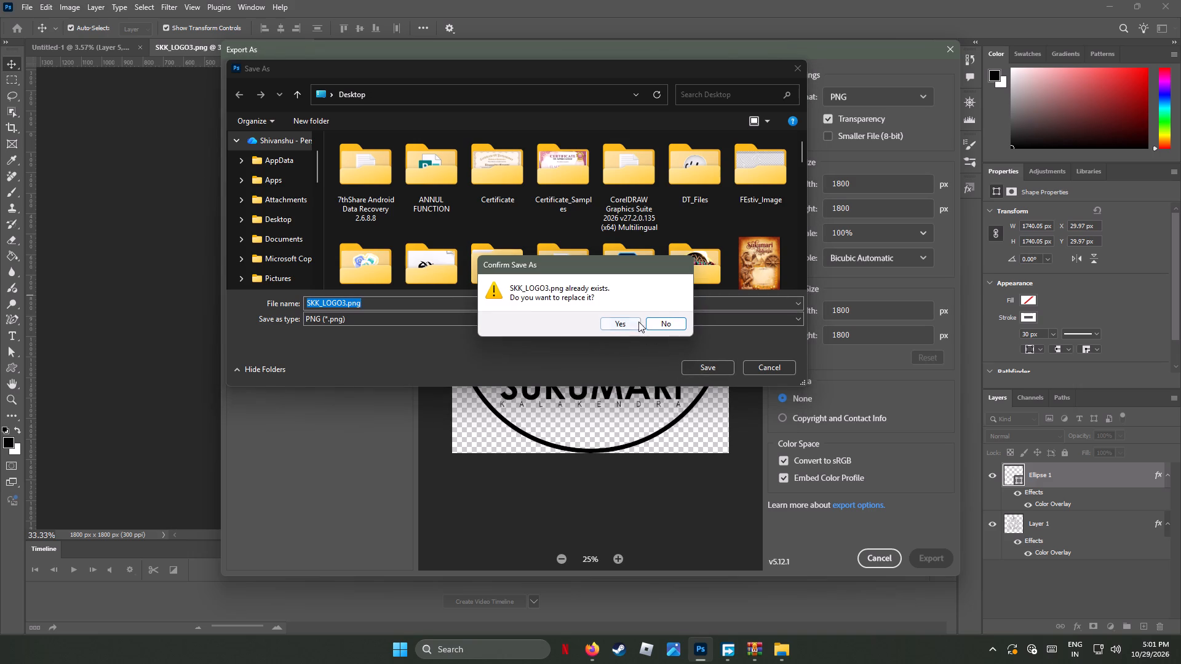
{"action": "left_click", "coordinate": [670, 327]}
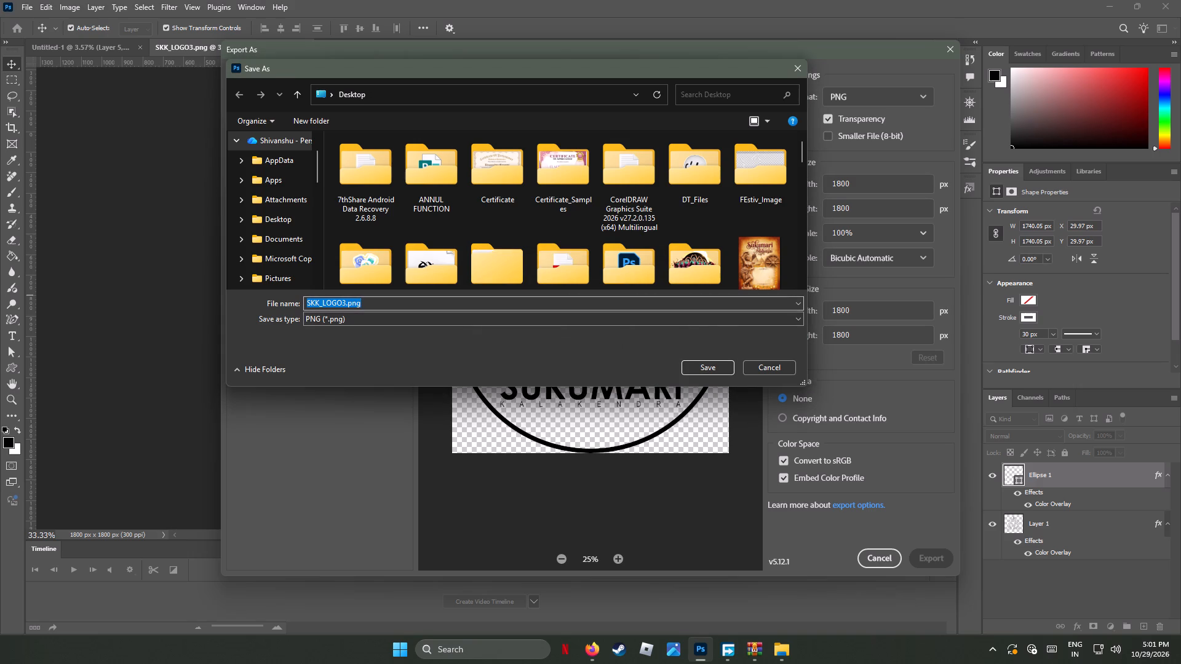
{"action": "left_click_drag", "start_coordinate": [588, 549], "coordinate": [646, 607]}
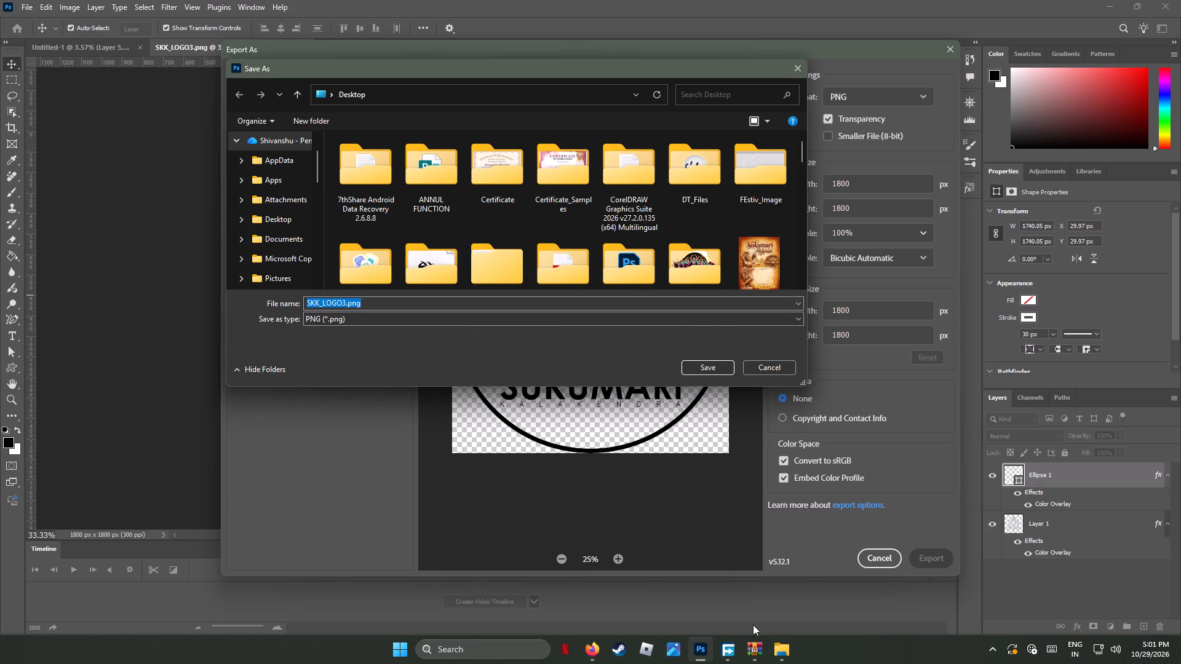
{"action": "left_click", "coordinate": [344, 302]}
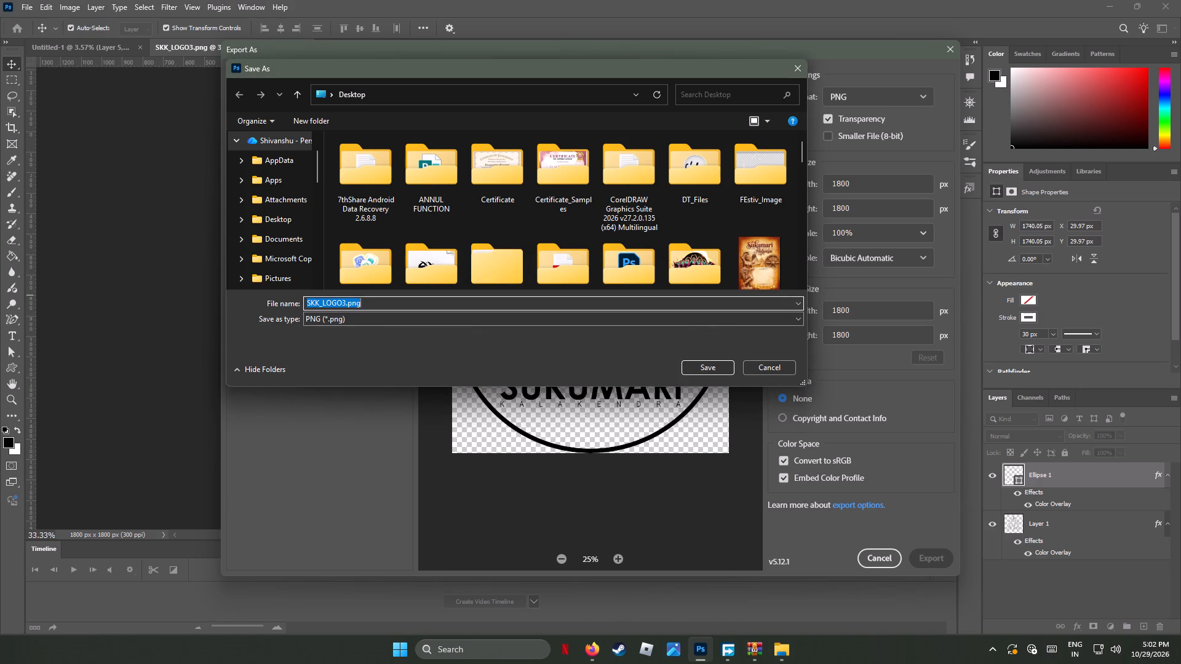
{"action": "left_click", "coordinate": [344, 302]}
{"action": "left_click_drag", "start_coordinate": [344, 302], "coordinate": [298, 302]}
{"action": "key", "text": "shift+s"}
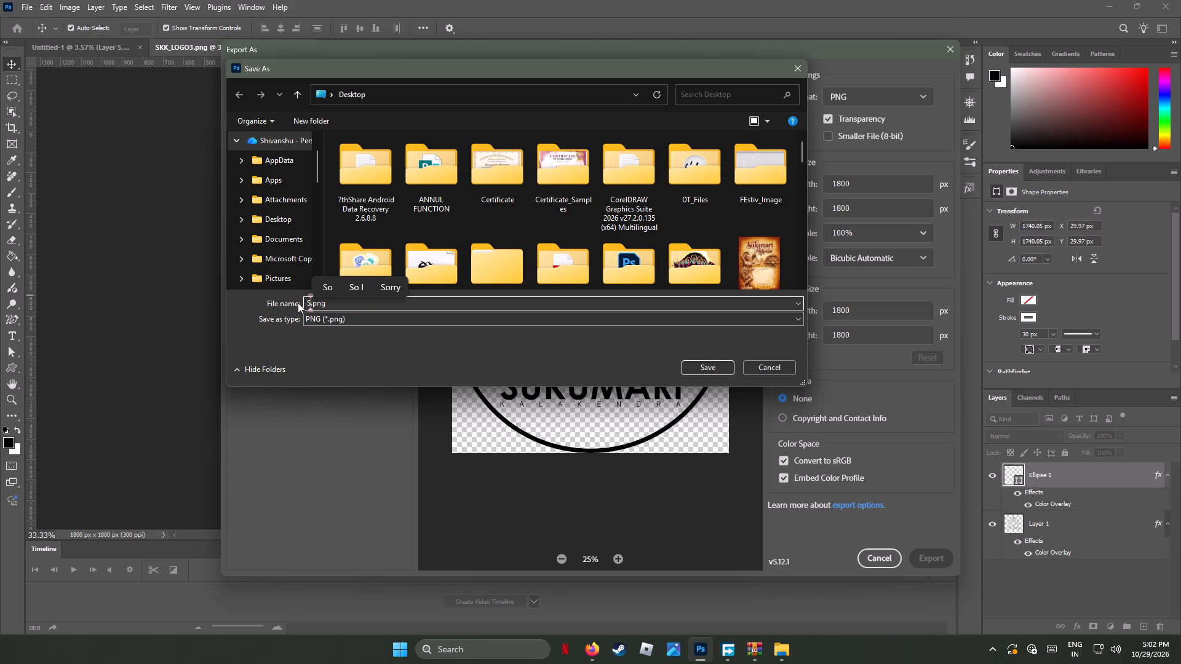
{"action": "type", "text": "KK"}
{"action": "key", "text": "shift+underscore"}
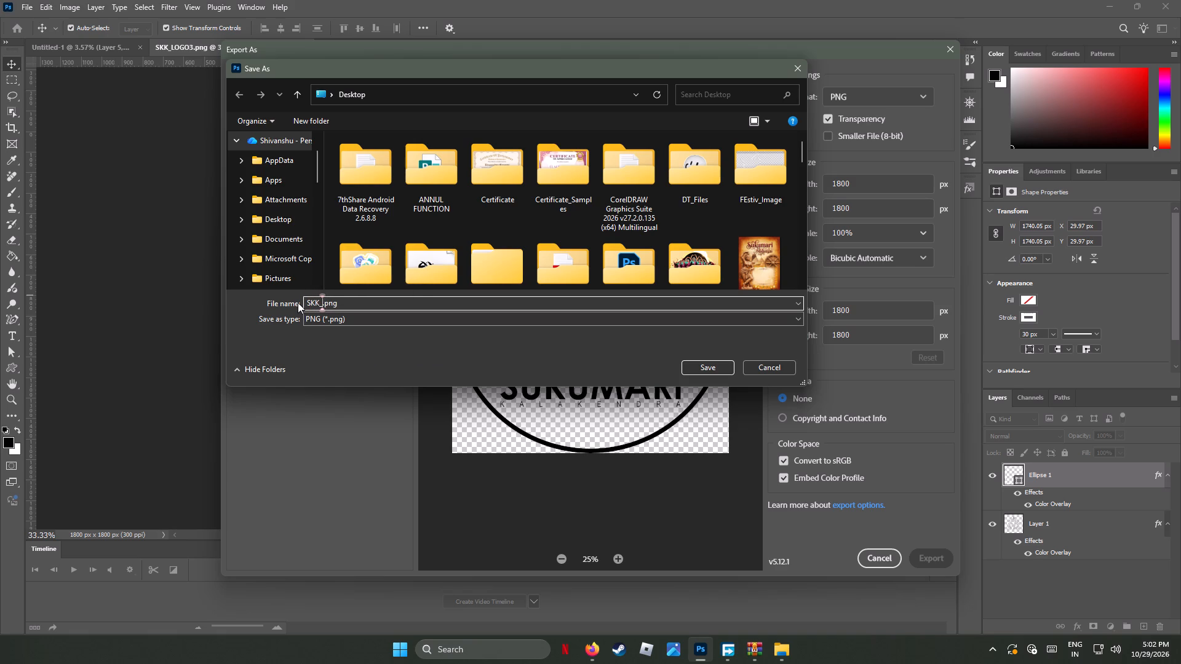
{"action": "type", "text": "M_L"}
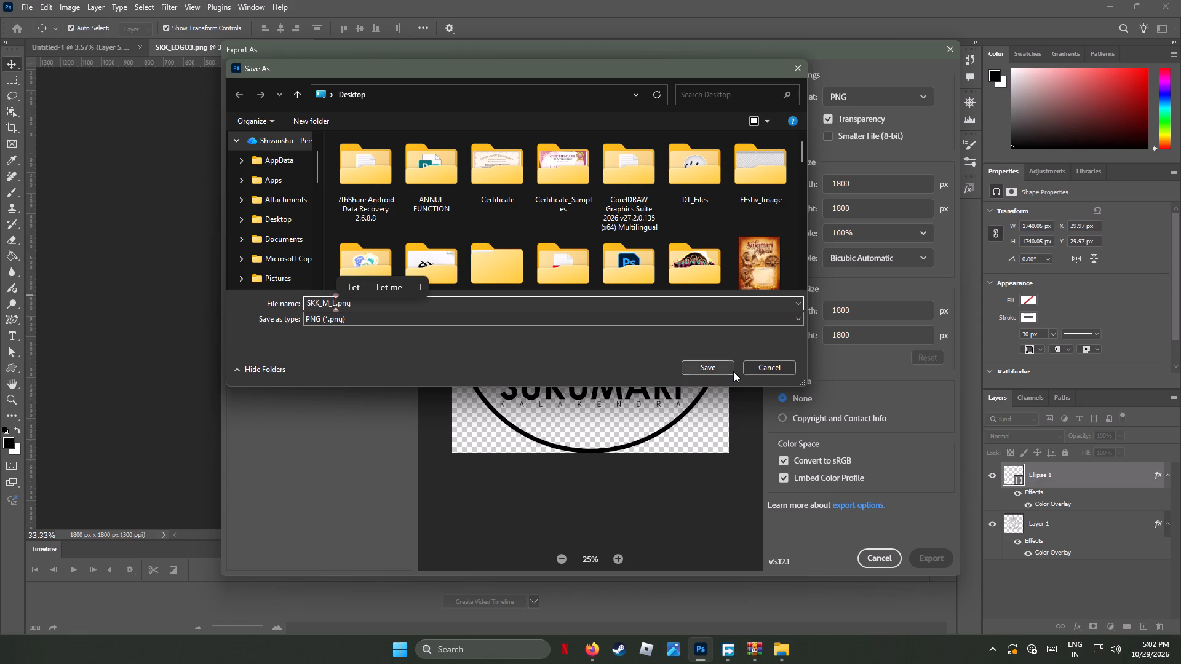
{"action": "left_click", "coordinate": [718, 368]}
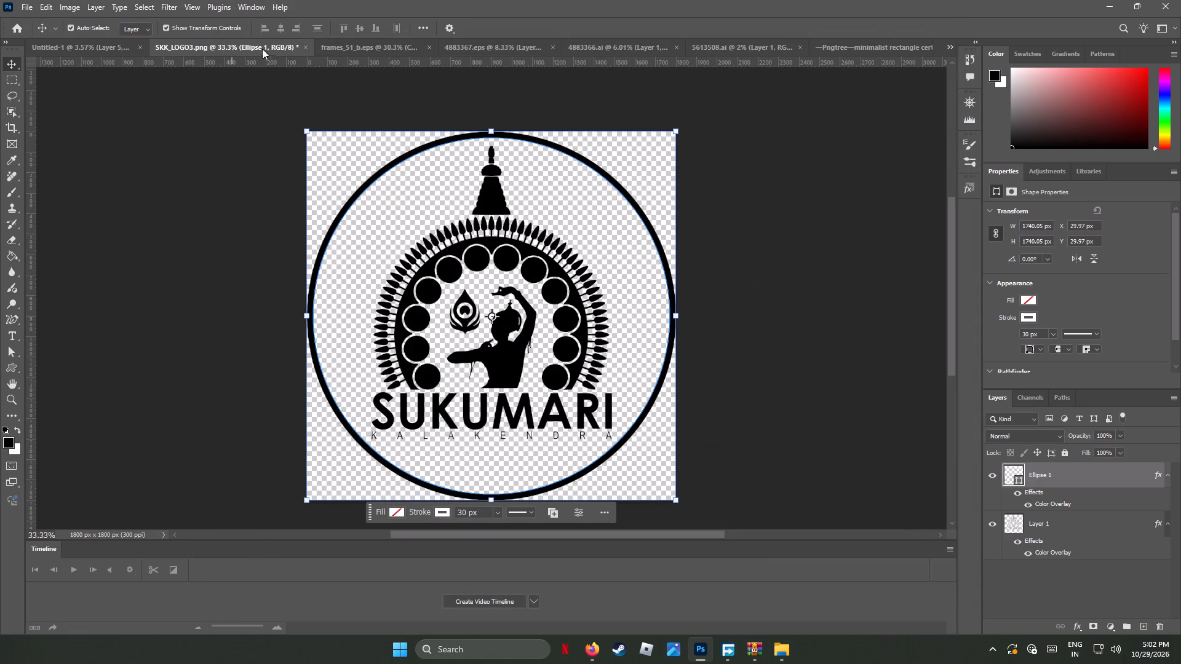
Close the SKK_LOGO3.png document without saving its changes.
{"action": "left_click", "coordinate": [307, 49]}
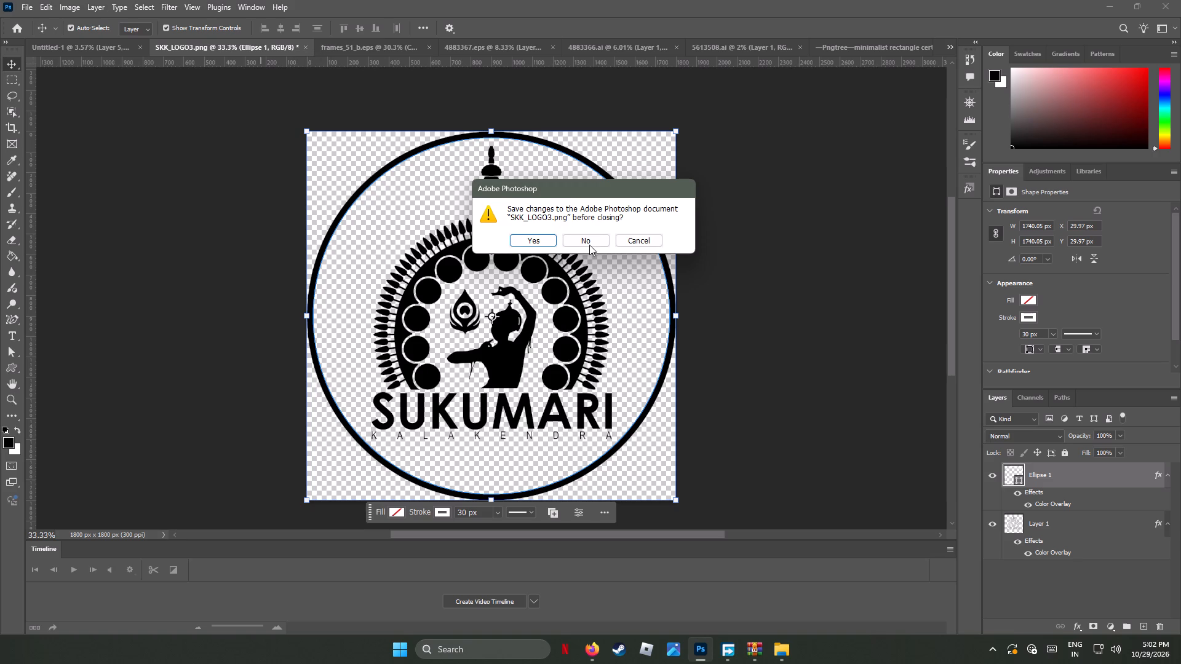
{"action": "left_click", "coordinate": [590, 239]}
Close the frame source documents frames_51_b.eps, 4883367.eps, 4883366.ai and 5613508.ai without saving their changes.
{"action": "left_click", "coordinate": [267, 45]}
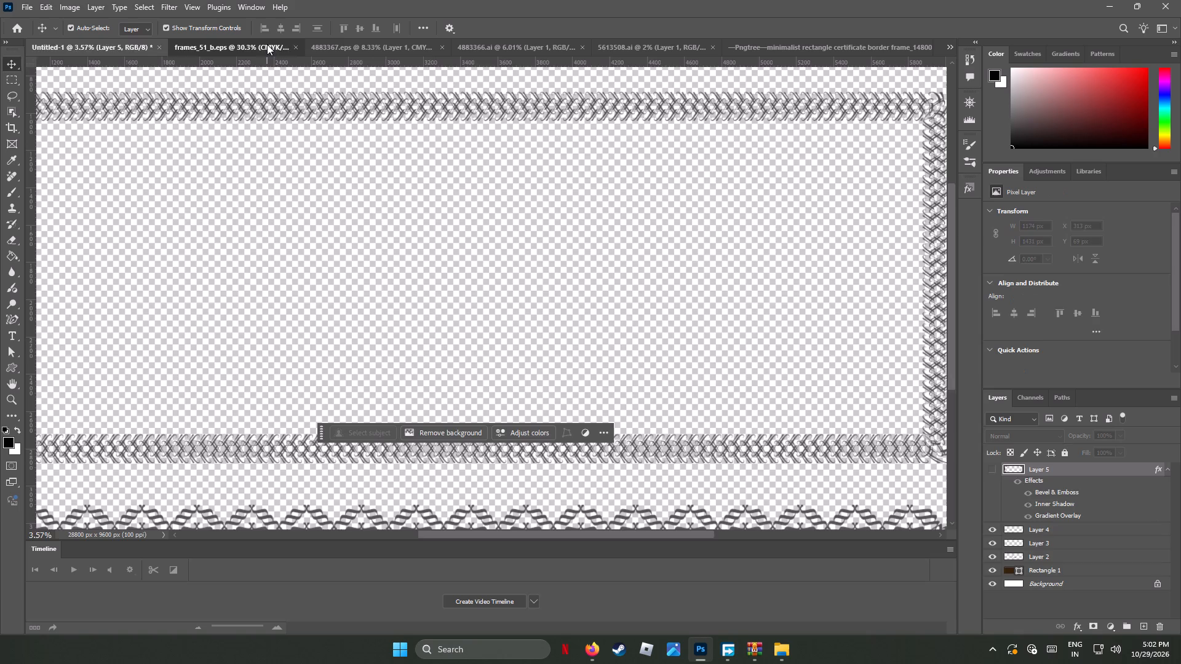
{"action": "left_click", "coordinate": [295, 49]}
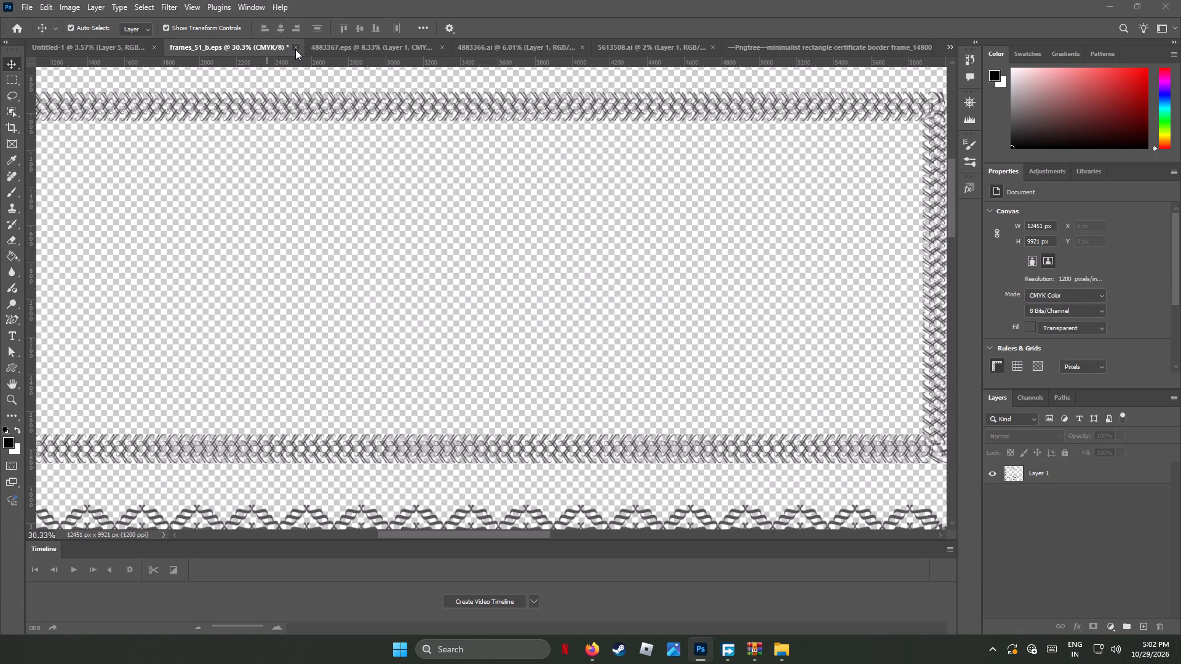
{"action": "left_click", "coordinate": [598, 240]}
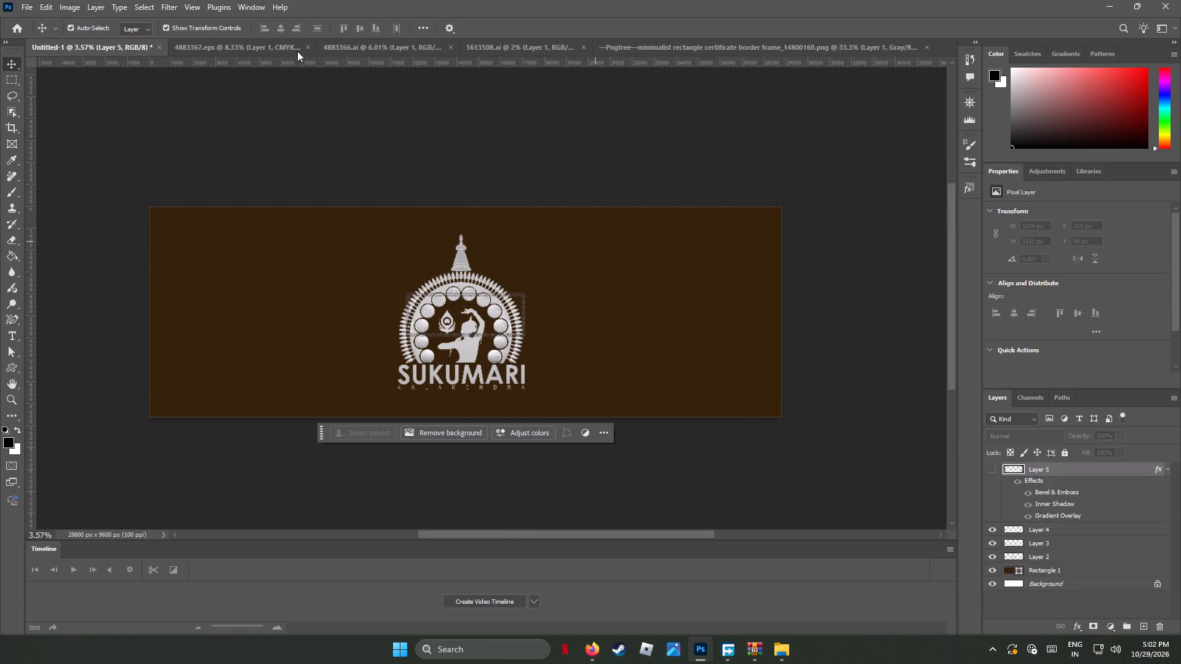
{"action": "left_click", "coordinate": [309, 45]}
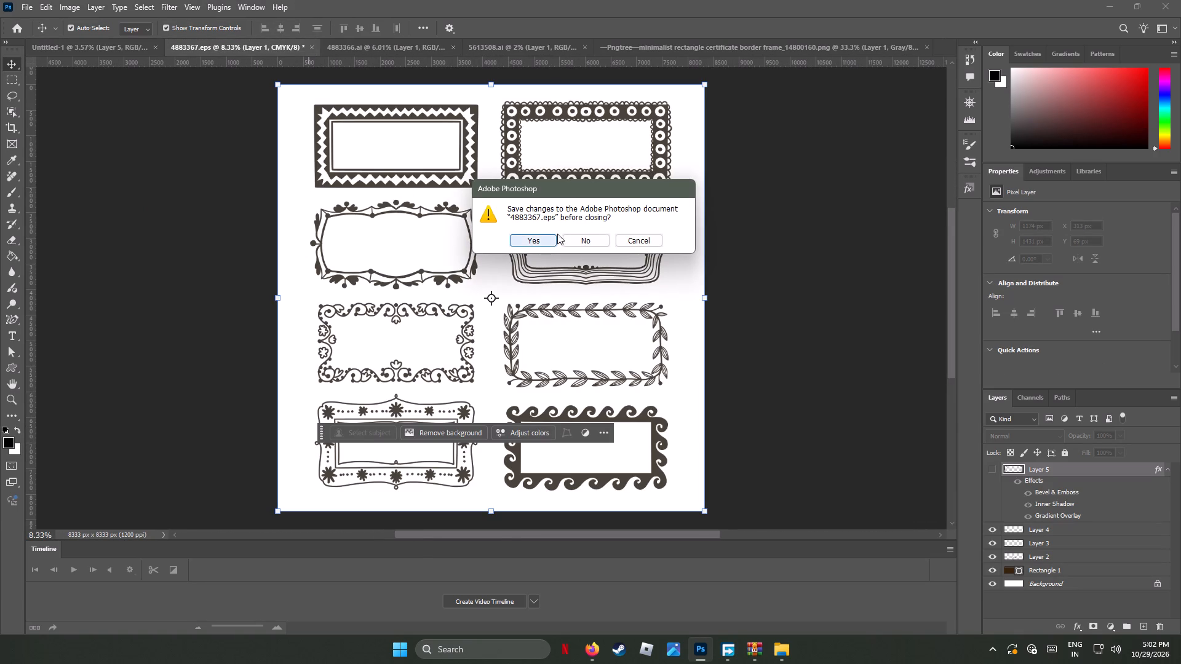
{"action": "left_click", "coordinate": [593, 243]}
{"action": "left_click", "coordinate": [258, 42]}
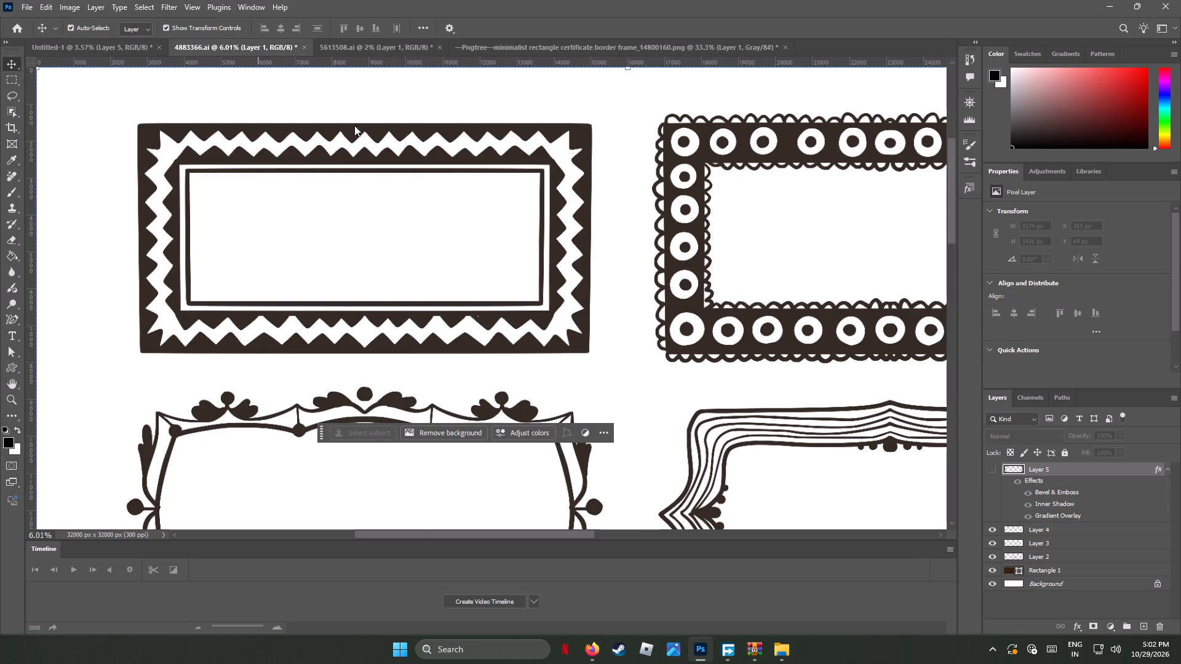
{"action": "left_click", "coordinate": [302, 45]}
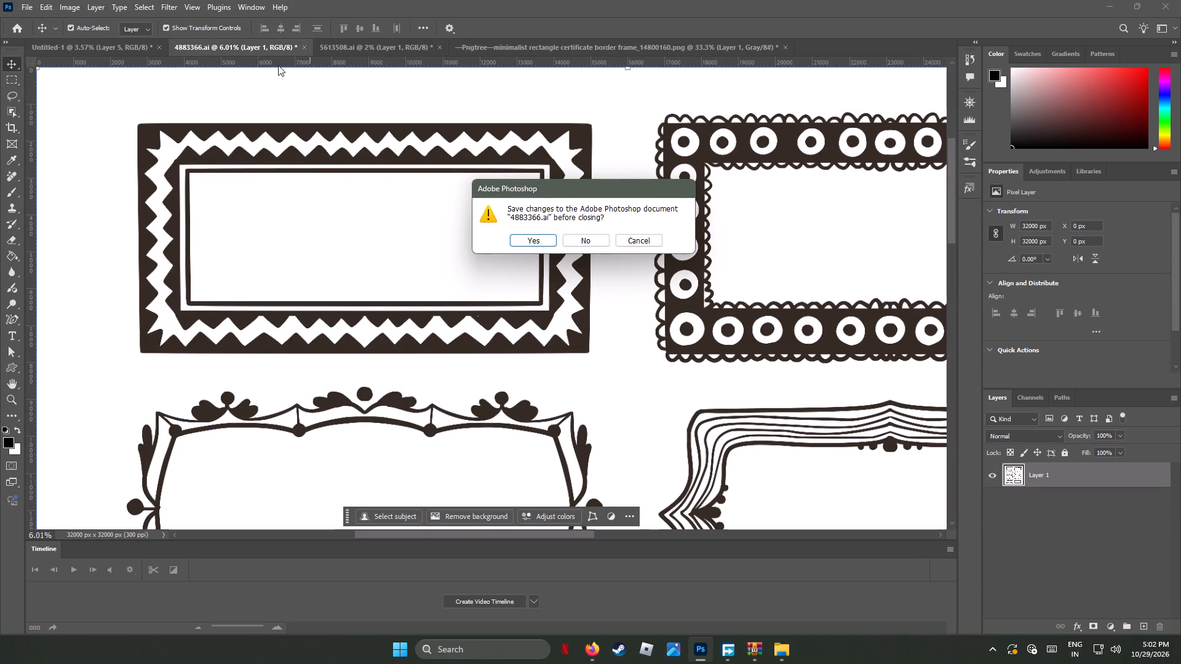
{"action": "left_click", "coordinate": [595, 242]}
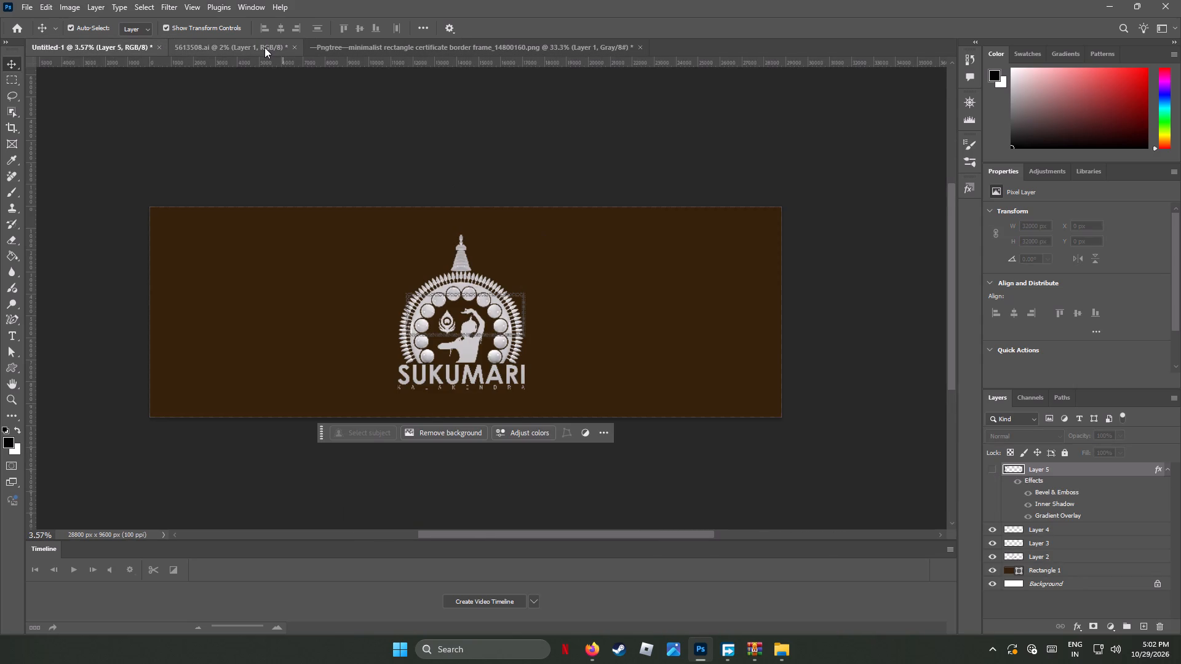
{"action": "left_click", "coordinate": [264, 47]}
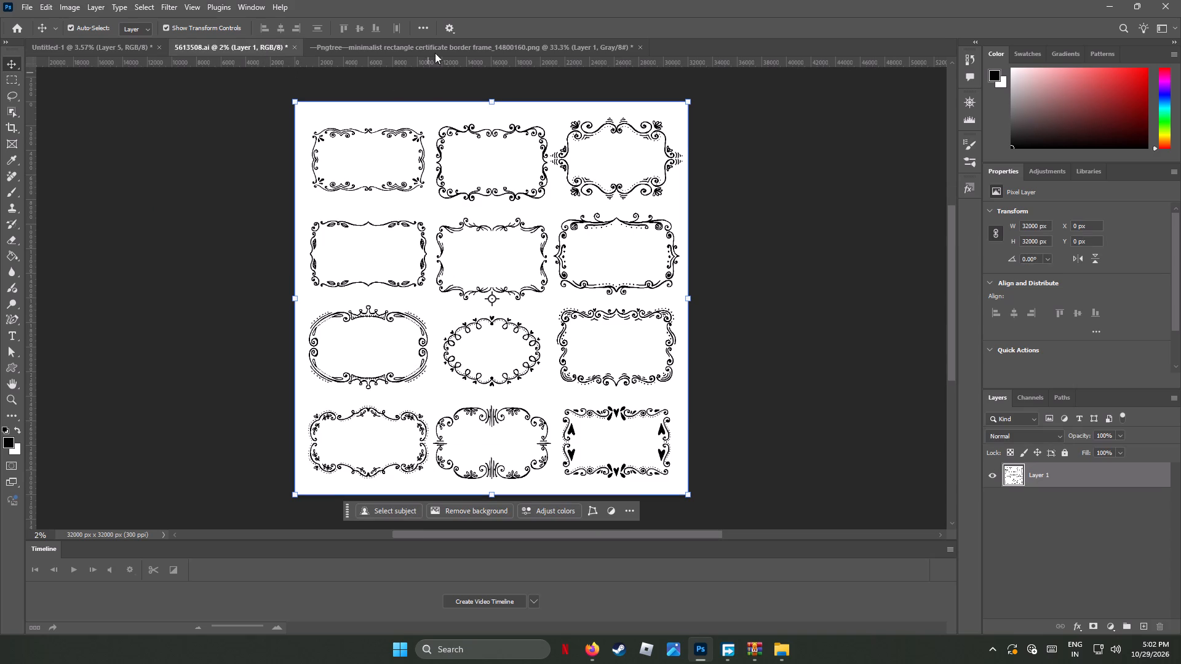
{"action": "left_click", "coordinate": [437, 46]}
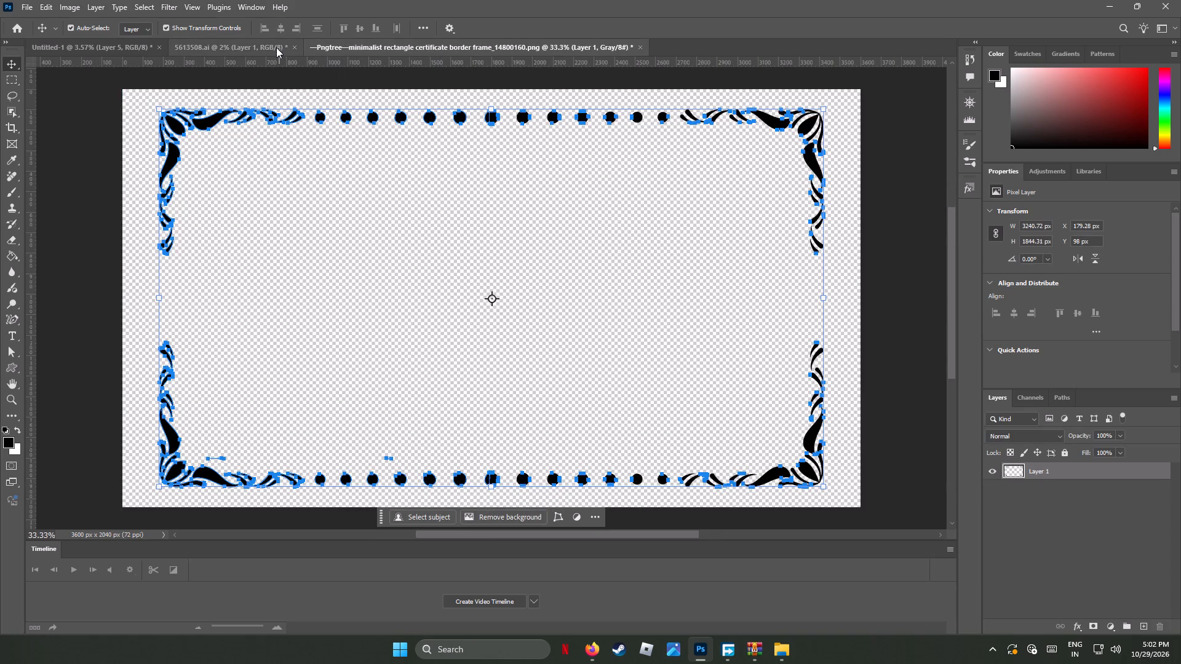
{"action": "left_click", "coordinate": [276, 47]}
{"action": "left_click", "coordinate": [294, 47]}
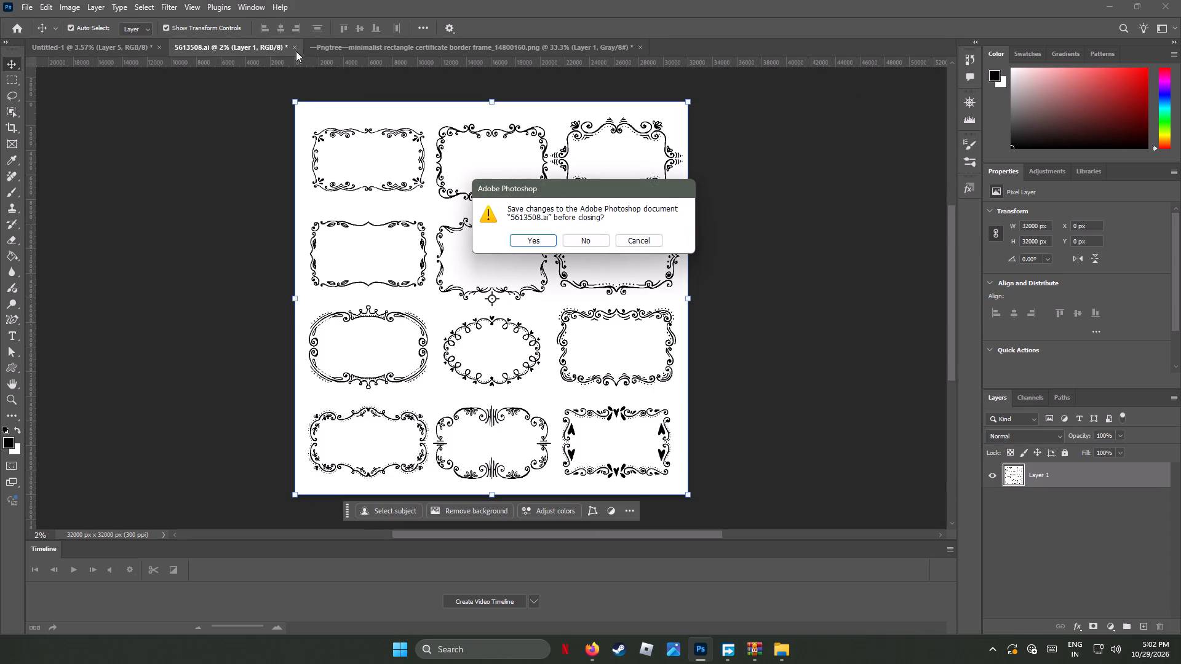
{"action": "left_click", "coordinate": [588, 236]}
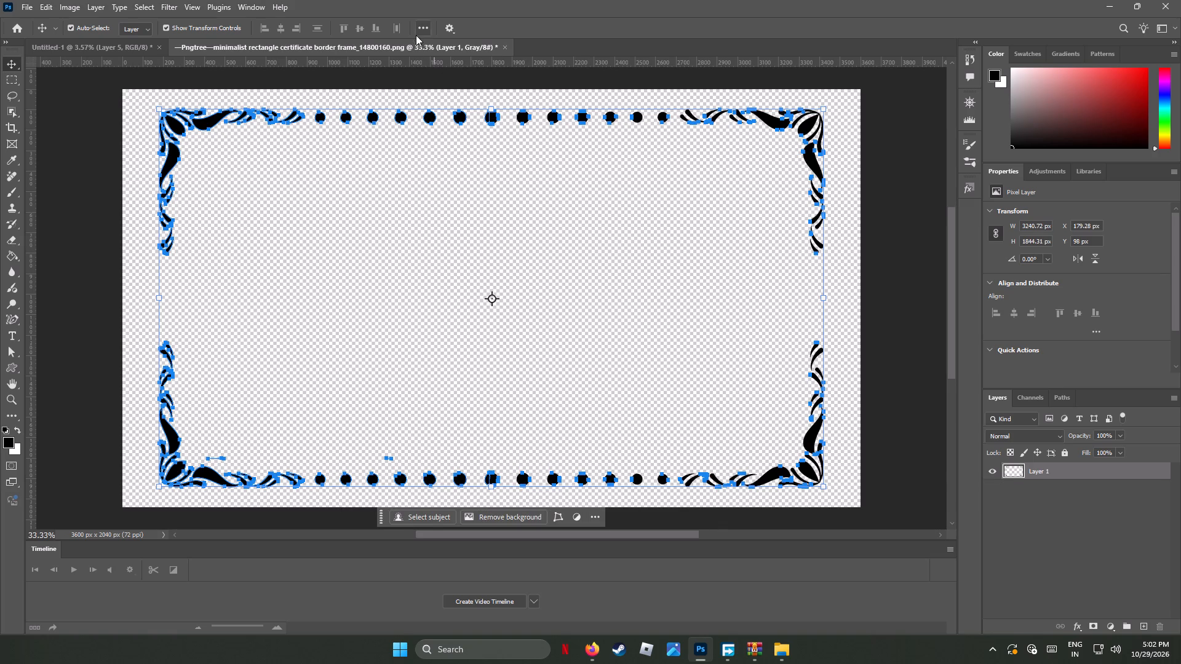
Undo the work path and the selection made from the ornamental frame in the Pngtree certificate border document.
{"action": "left_click", "coordinate": [415, 45]}
{"action": "key", "text": "ctrl+z"}
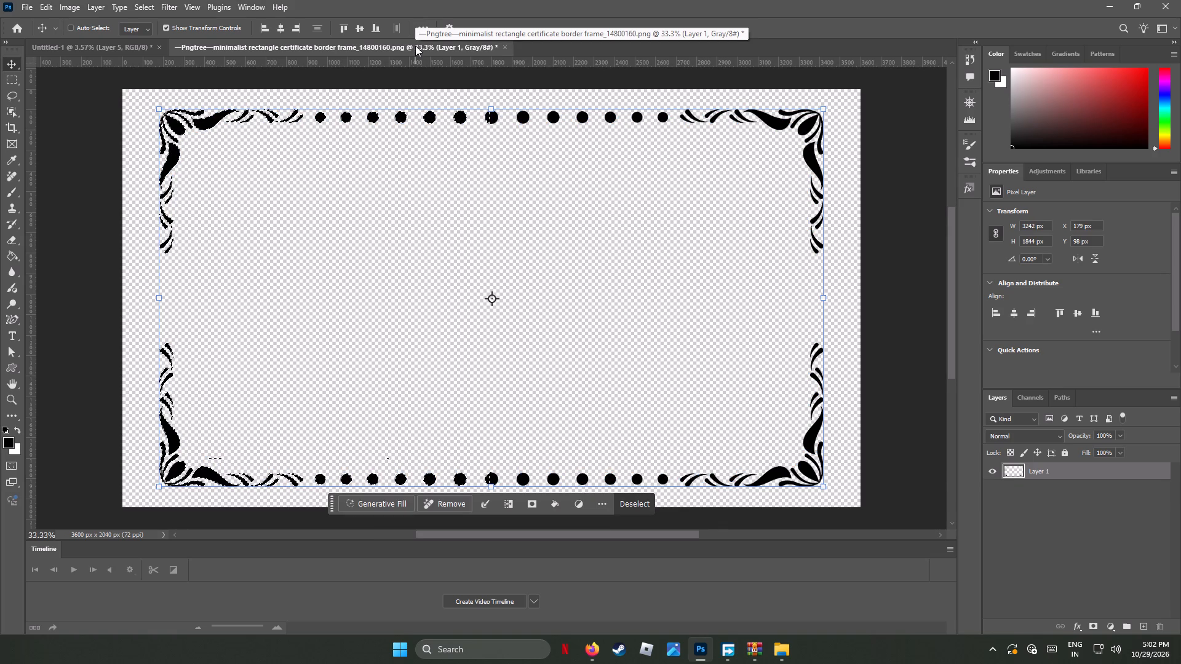
{"action": "key", "text": "ctrl+z"}
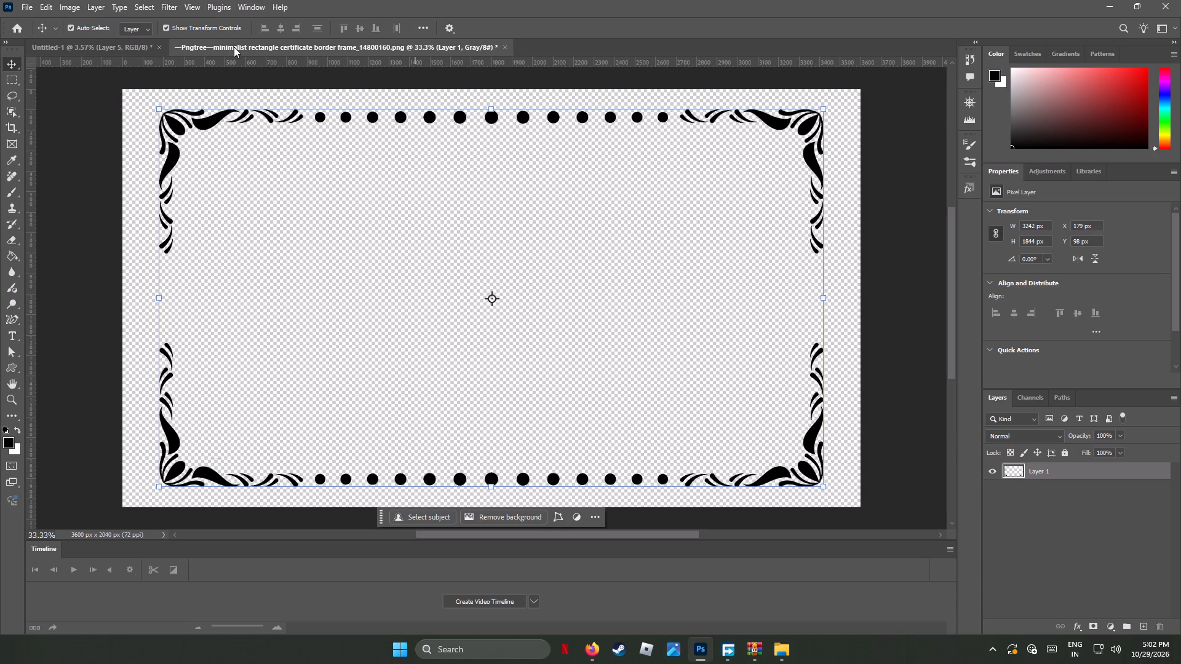
Apply a Brightness/Contrast adjustment to the frame layer with brightness -150 and contrast 100.
{"action": "left_click", "coordinate": [73, 4]}
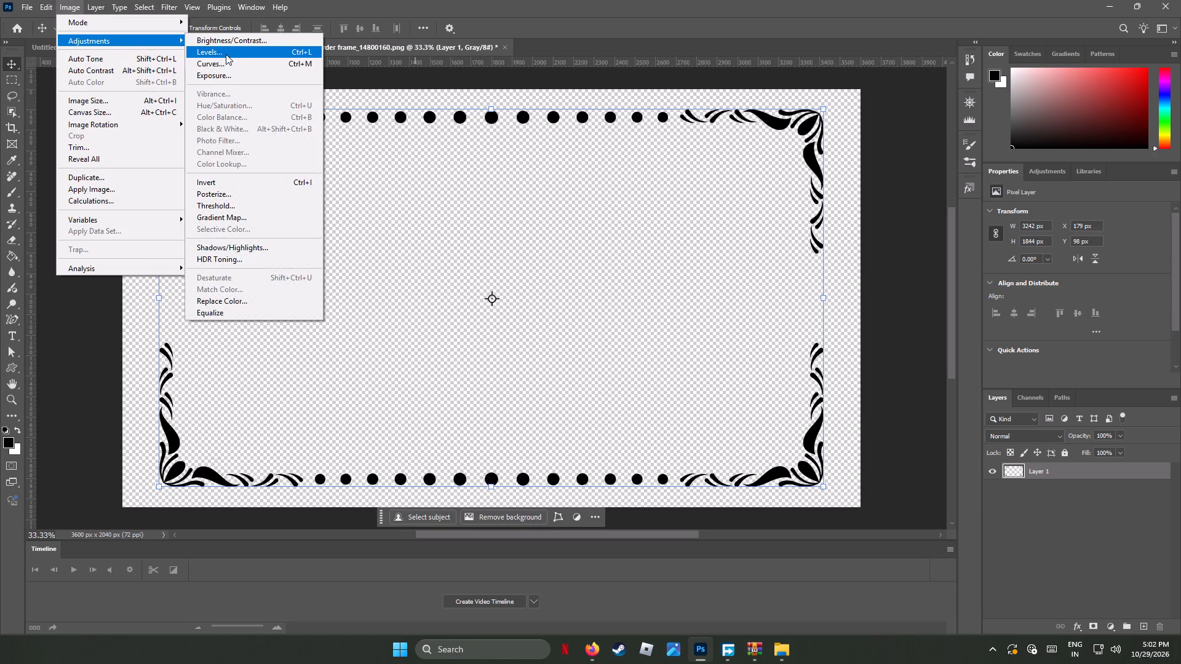
{"action": "left_click", "coordinate": [235, 41]}
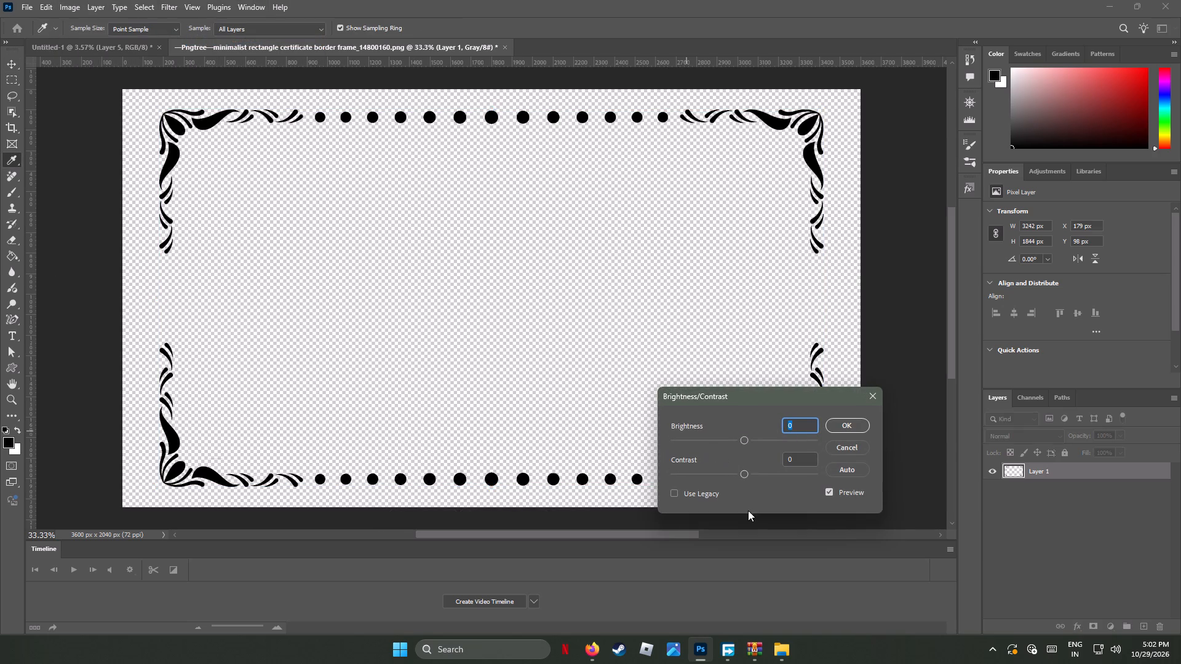
{"action": "left_click_drag", "start_coordinate": [746, 473], "coordinate": [885, 472]}
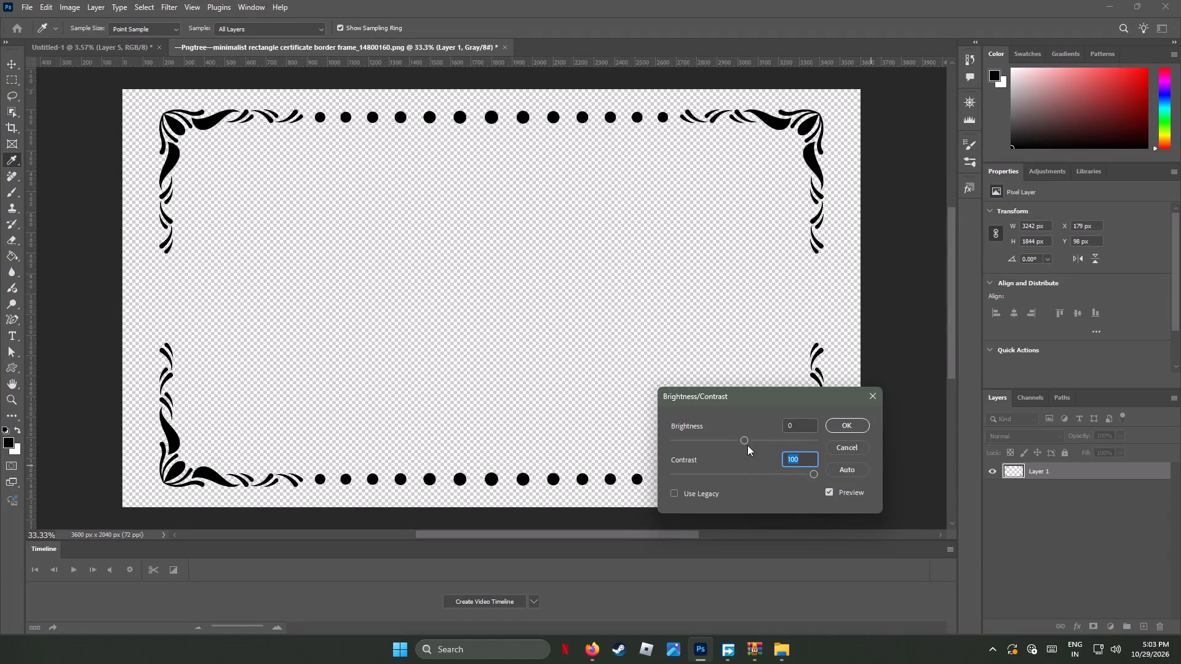
{"action": "left_click_drag", "start_coordinate": [746, 438], "coordinate": [620, 434]}
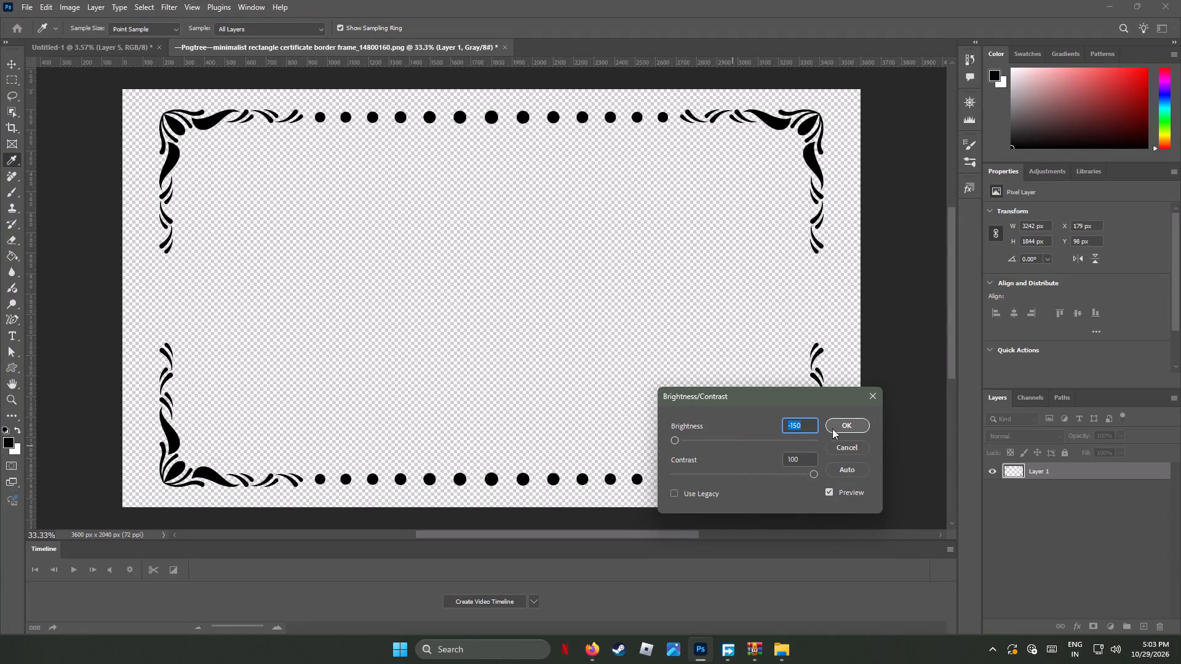
{"action": "left_click", "coordinate": [848, 422]}
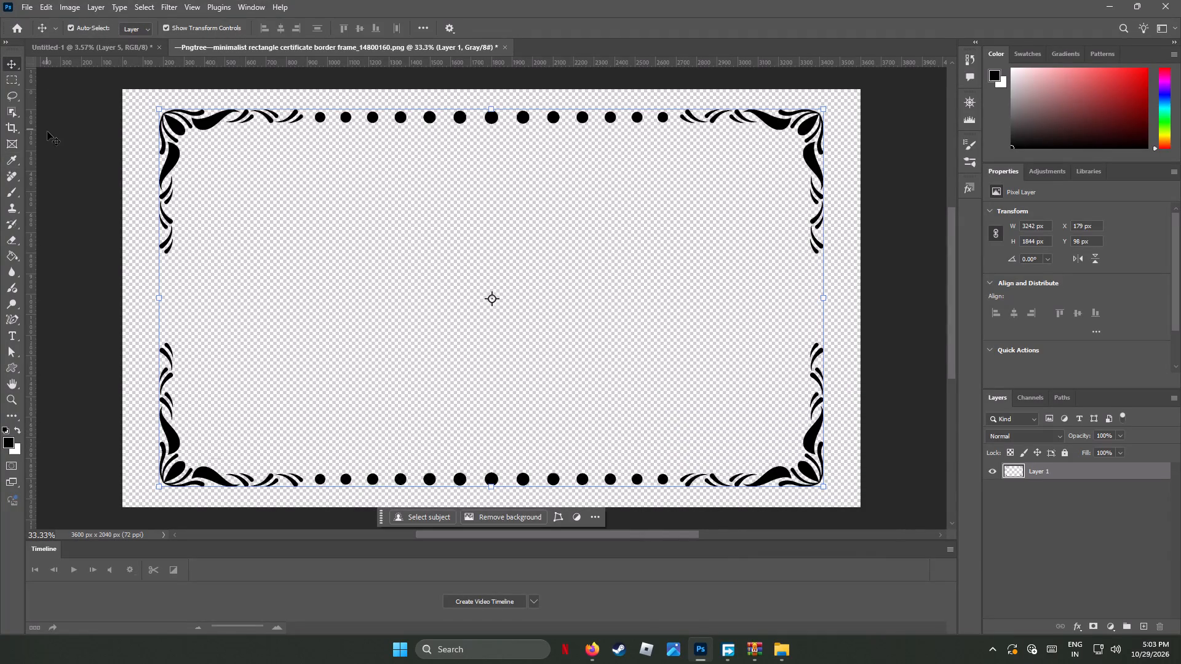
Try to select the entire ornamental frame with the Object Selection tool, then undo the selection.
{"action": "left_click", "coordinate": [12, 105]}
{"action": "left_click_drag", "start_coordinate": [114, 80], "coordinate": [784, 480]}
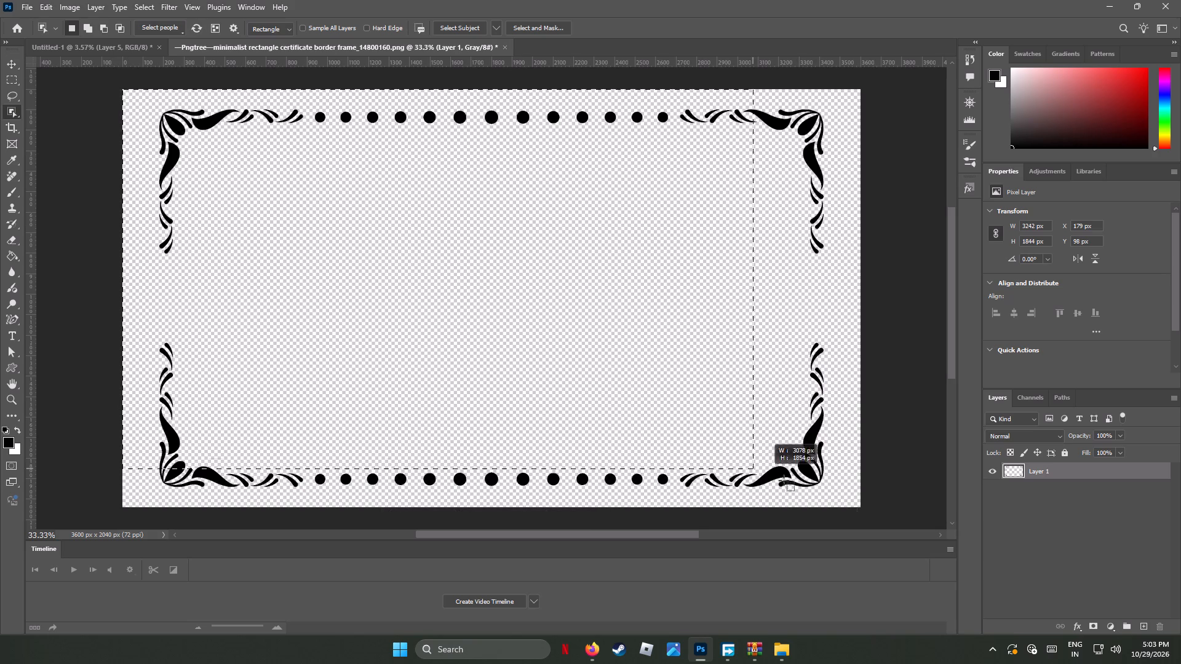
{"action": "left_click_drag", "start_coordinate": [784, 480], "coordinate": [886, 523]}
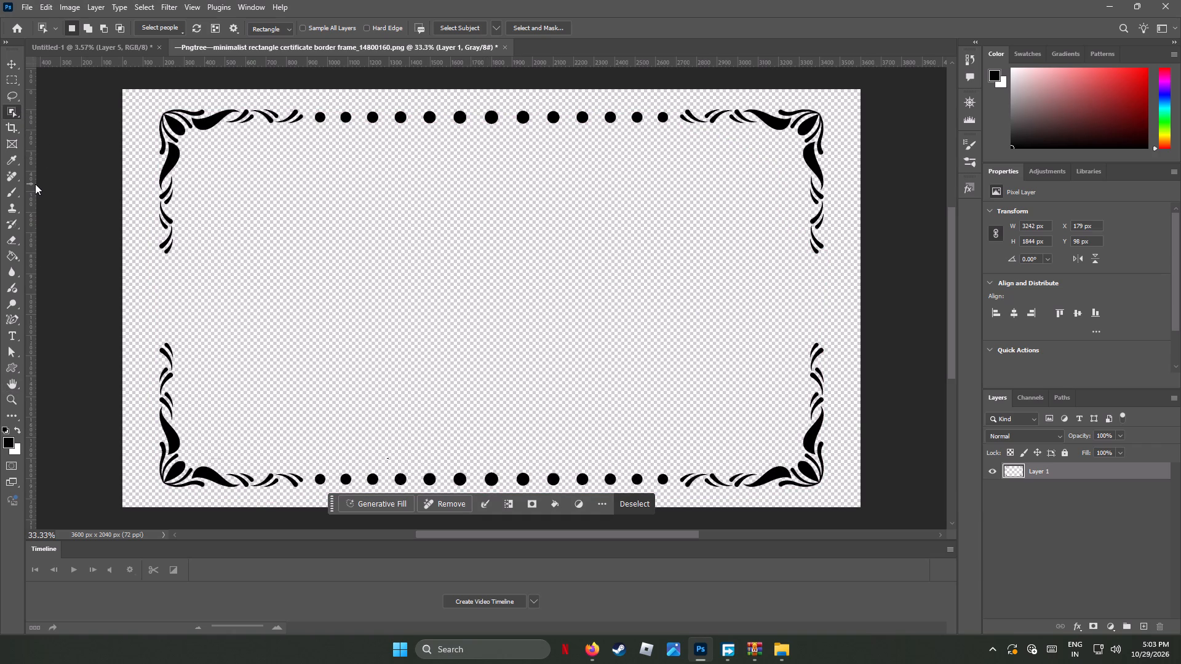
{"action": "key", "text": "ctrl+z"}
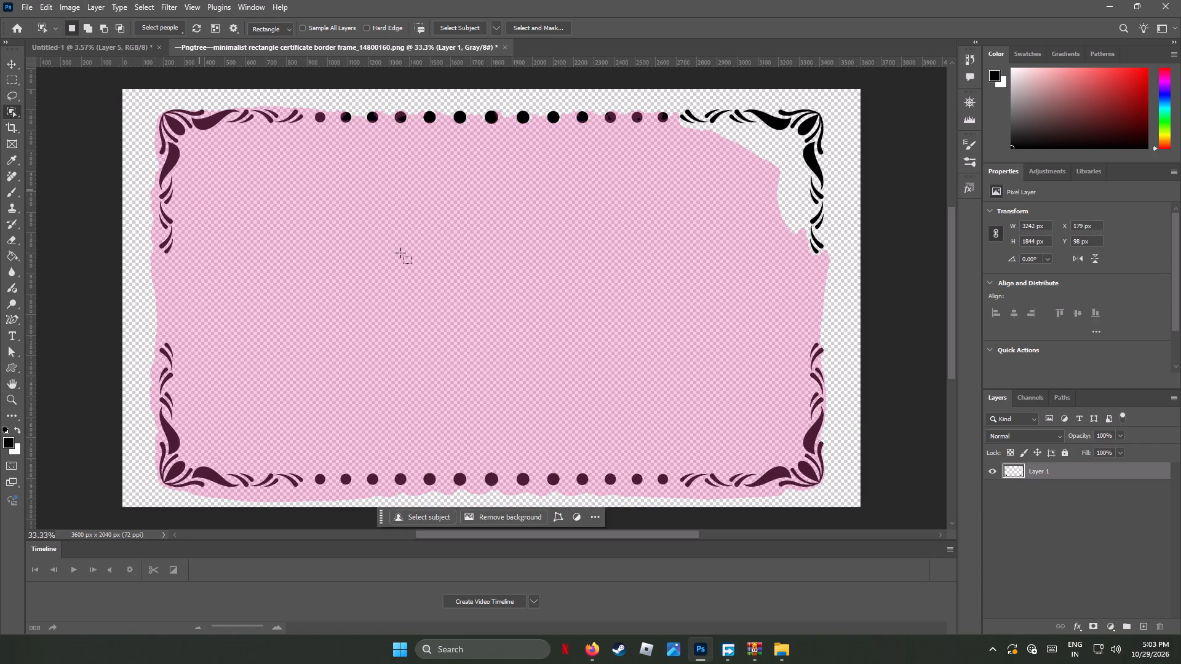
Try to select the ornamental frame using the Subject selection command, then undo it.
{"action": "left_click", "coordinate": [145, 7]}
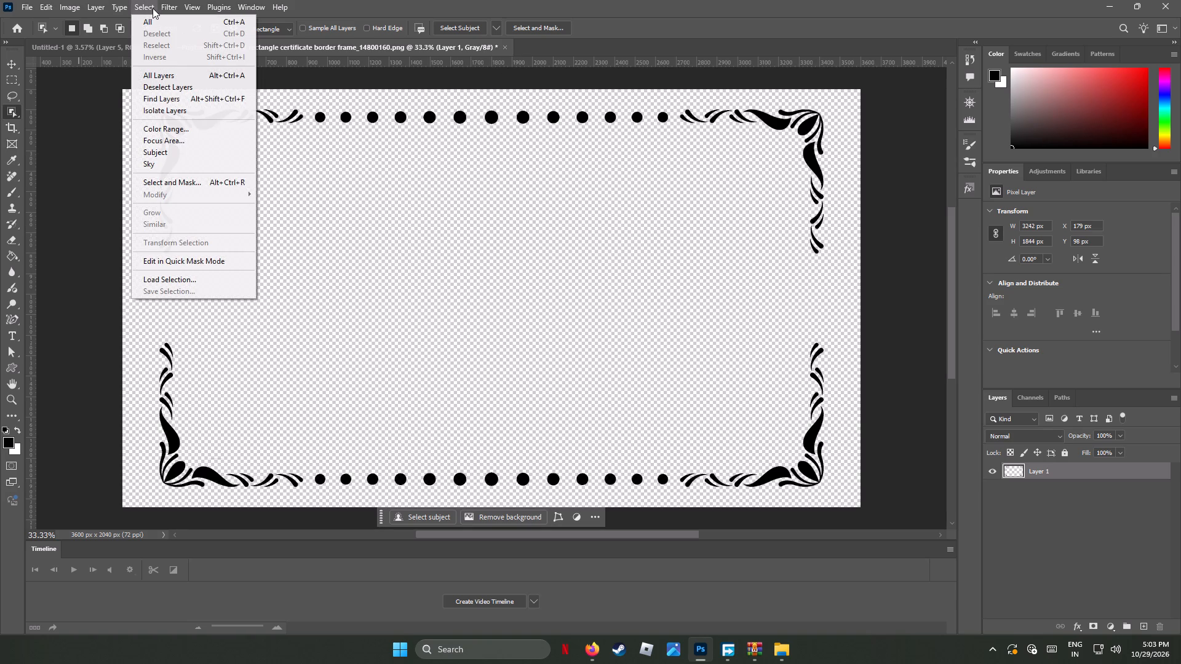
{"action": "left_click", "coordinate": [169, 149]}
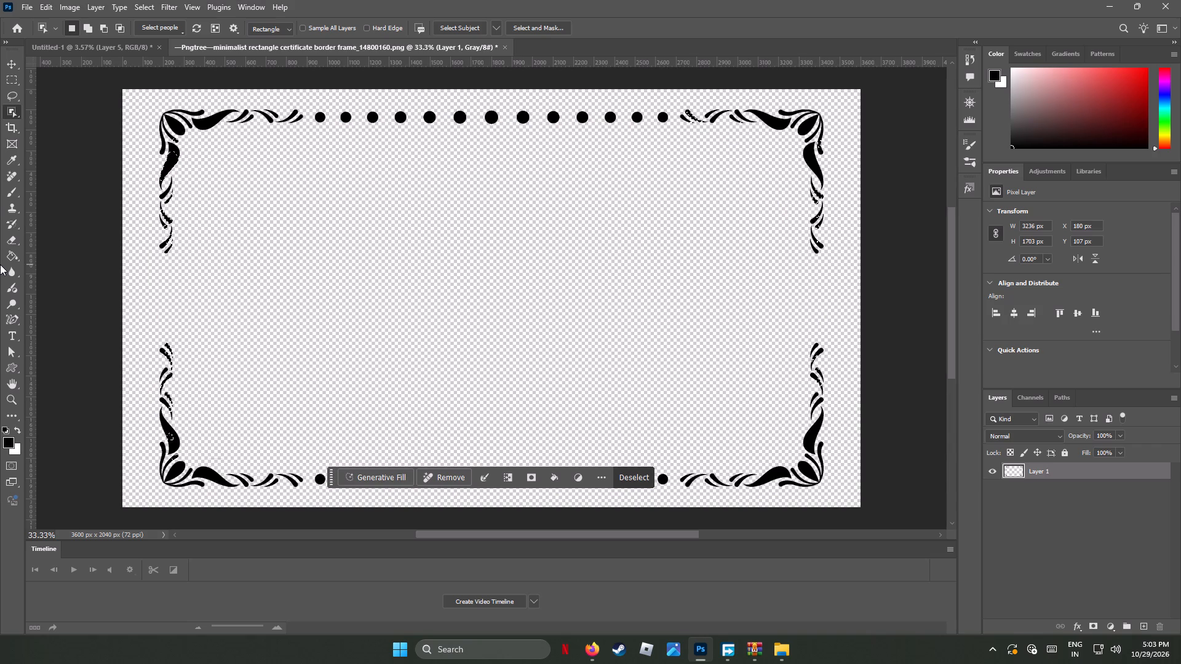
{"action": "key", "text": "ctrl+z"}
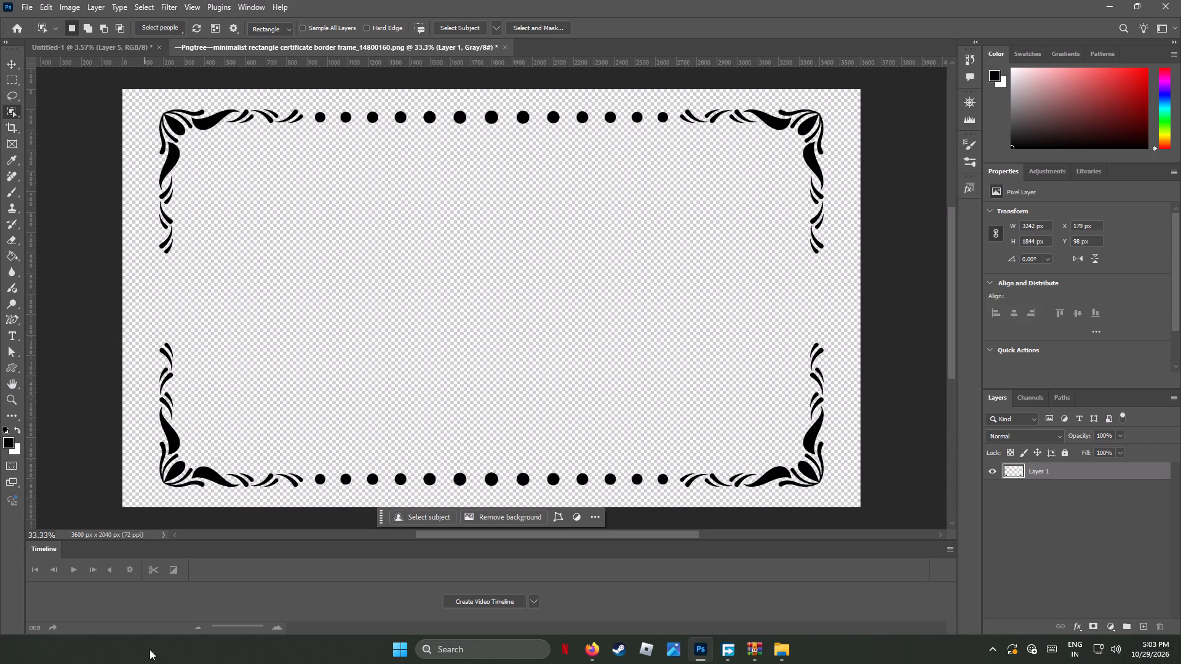
Apply Levels to the frame layer with the white input level at 2 and the white output level at 0.
{"action": "left_click", "coordinate": [71, 6]}
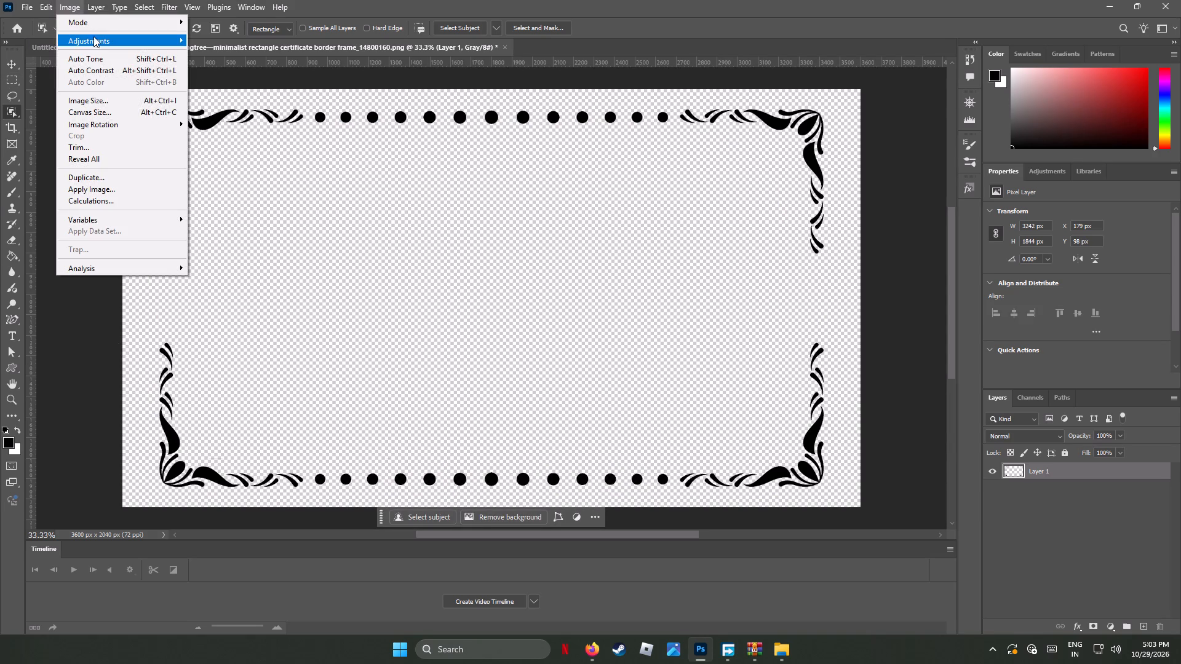
{"action": "left_click", "coordinate": [224, 48]}
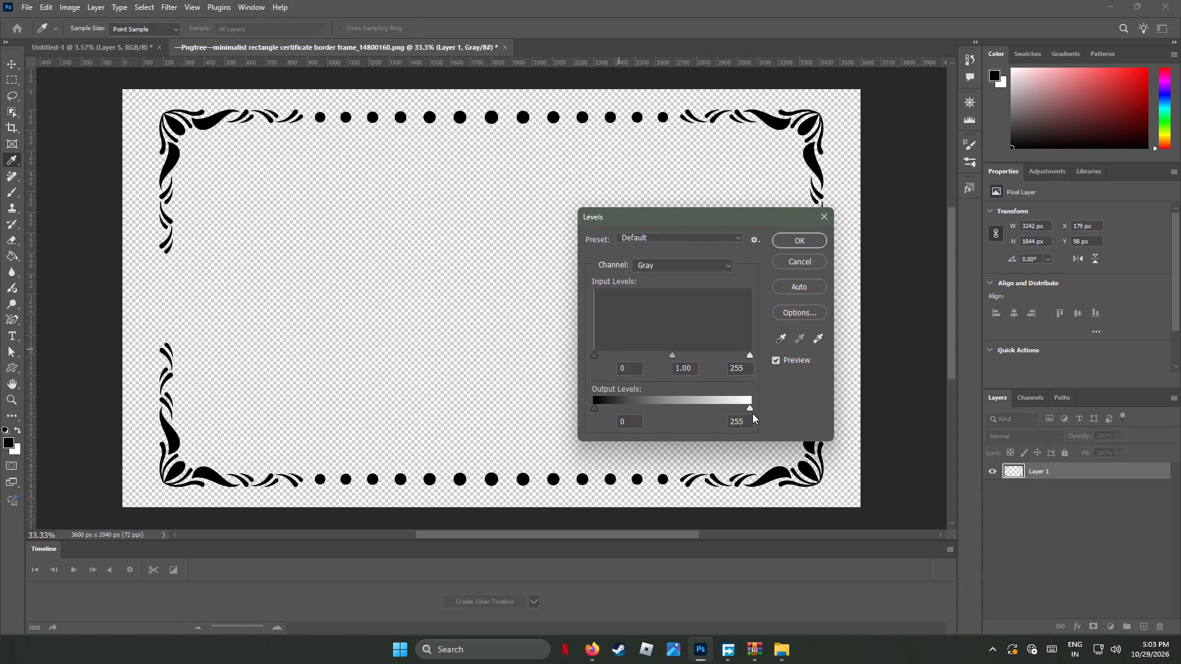
{"action": "left_click_drag", "start_coordinate": [752, 408], "coordinate": [574, 406]}
{"action": "left_click_drag", "start_coordinate": [750, 354], "coordinate": [635, 354]}
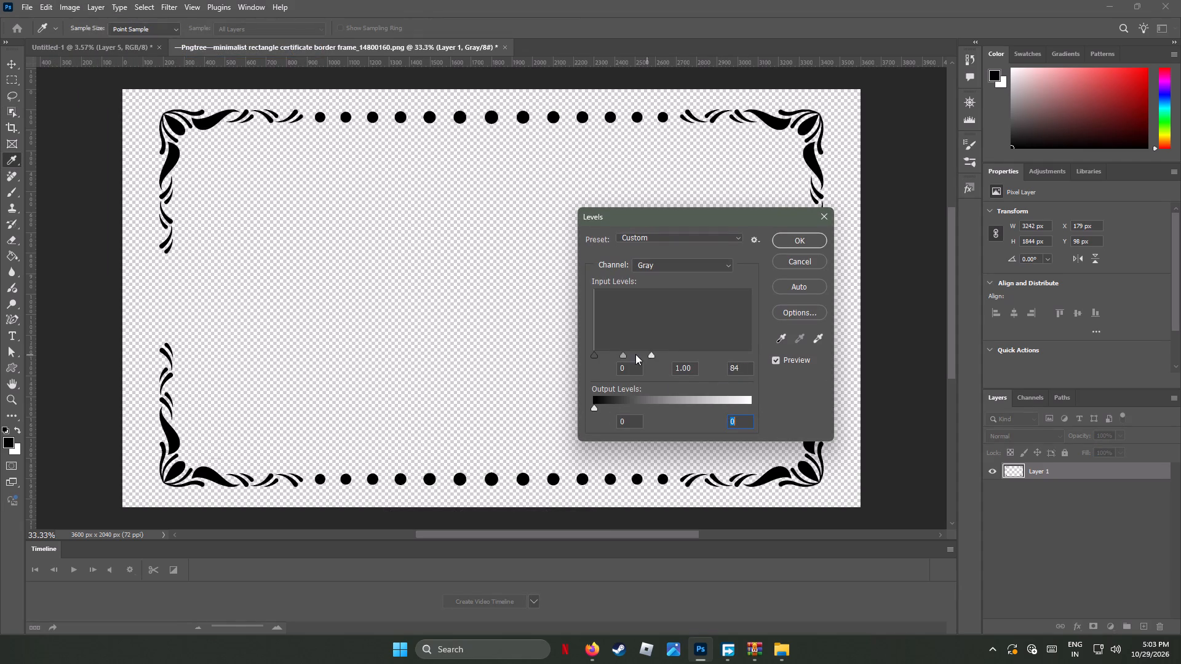
{"action": "left_click_drag", "start_coordinate": [635, 354], "coordinate": [578, 352]}
{"action": "left_click", "coordinate": [801, 241]}
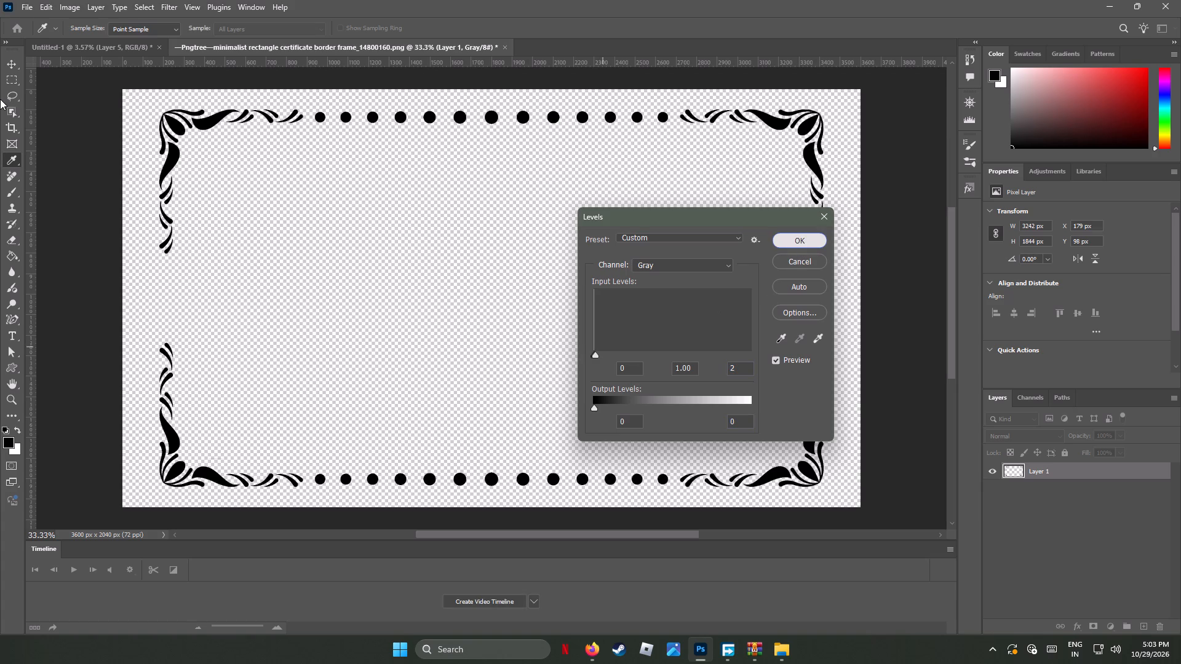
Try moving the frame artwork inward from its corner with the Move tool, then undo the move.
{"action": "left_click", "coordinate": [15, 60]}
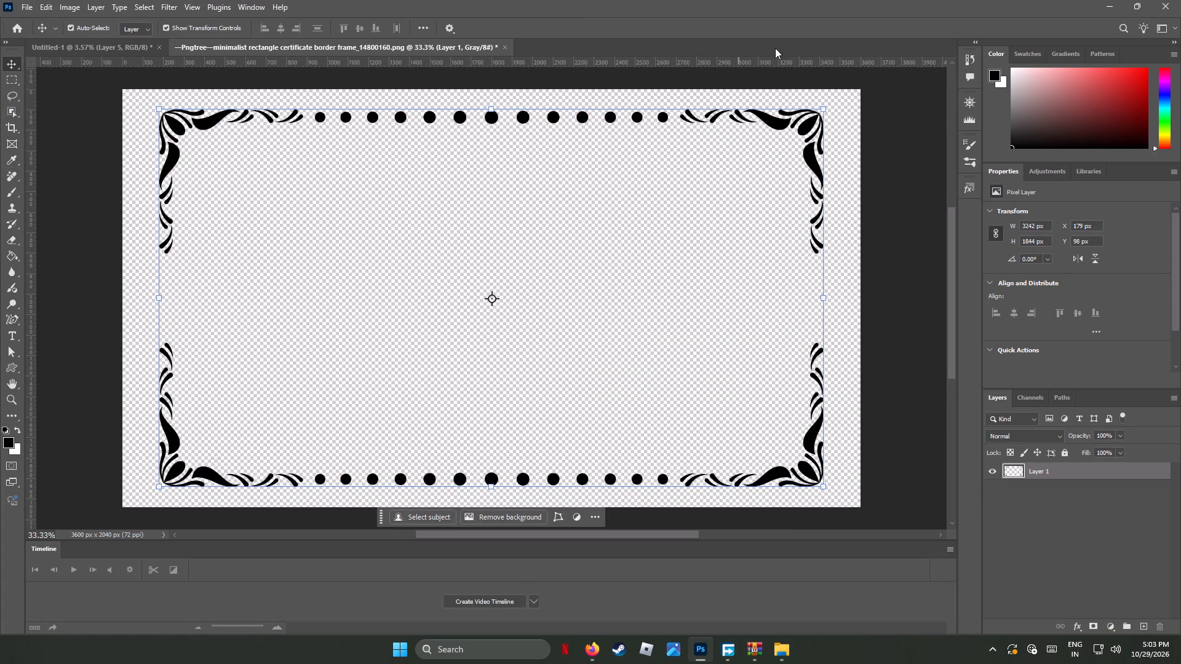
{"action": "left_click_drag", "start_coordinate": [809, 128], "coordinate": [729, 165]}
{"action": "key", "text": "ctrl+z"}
Add a black Color Overlay layer style to Layer 1 in Normal mode at 100% opacity.
{"action": "right_click", "coordinate": [1044, 470]}
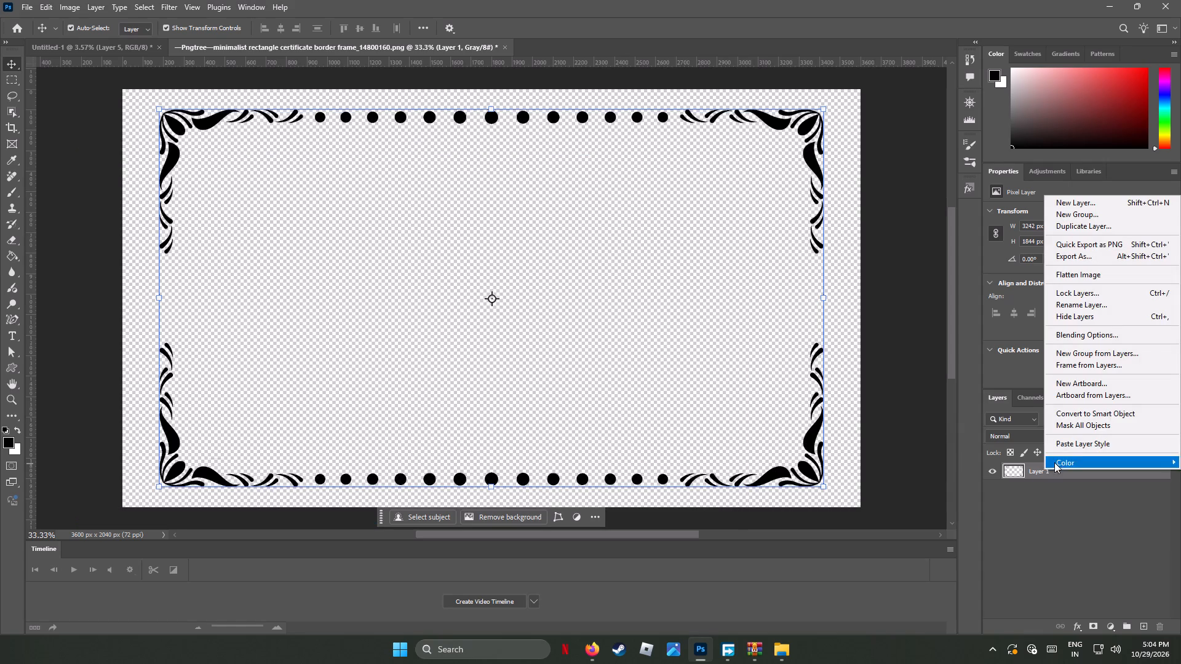
{"action": "left_click", "coordinate": [1092, 334]}
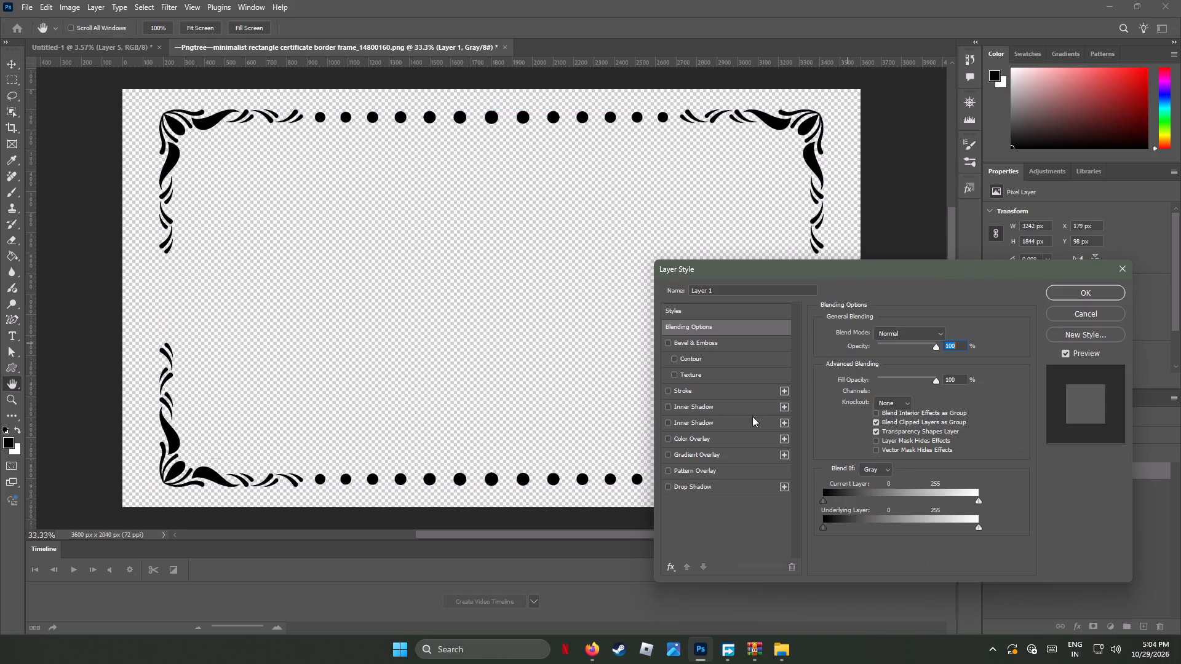
{"action": "left_click", "coordinate": [669, 437]}
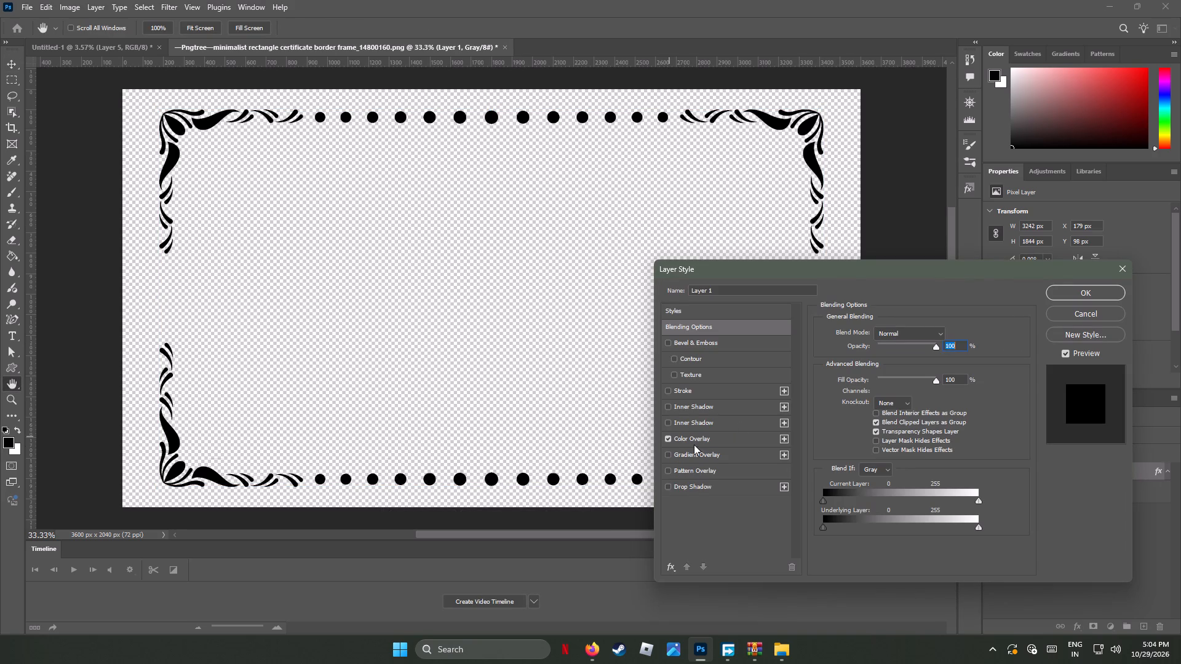
{"action": "left_click", "coordinate": [701, 440]}
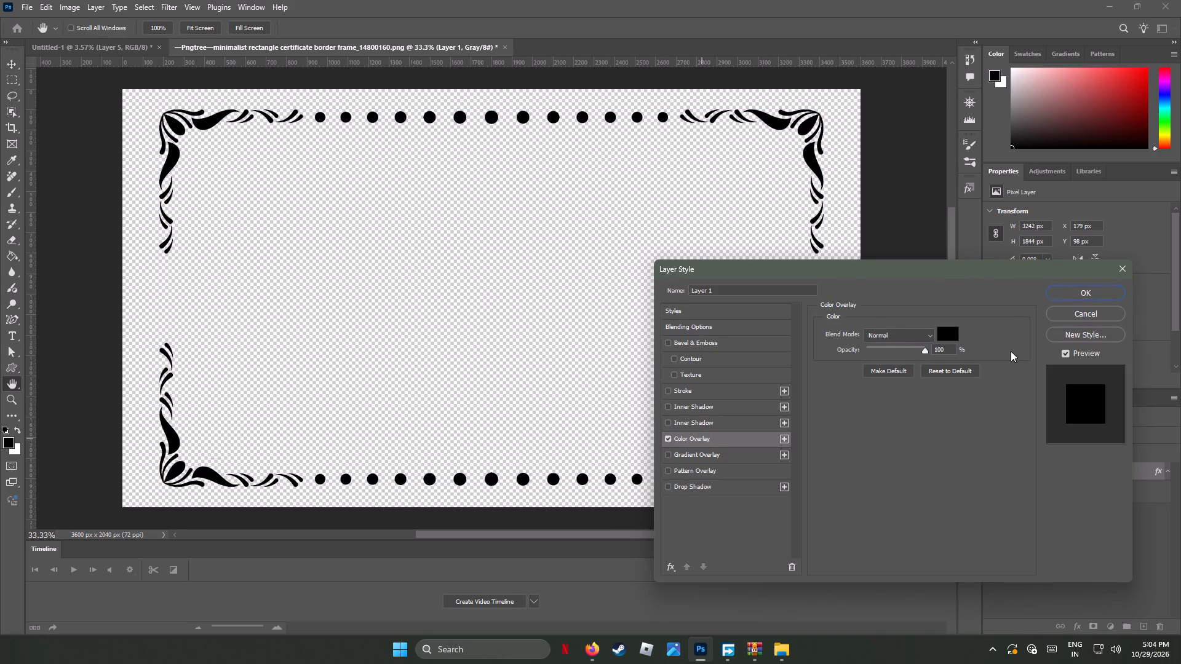
{"action": "left_click", "coordinate": [1083, 291]}
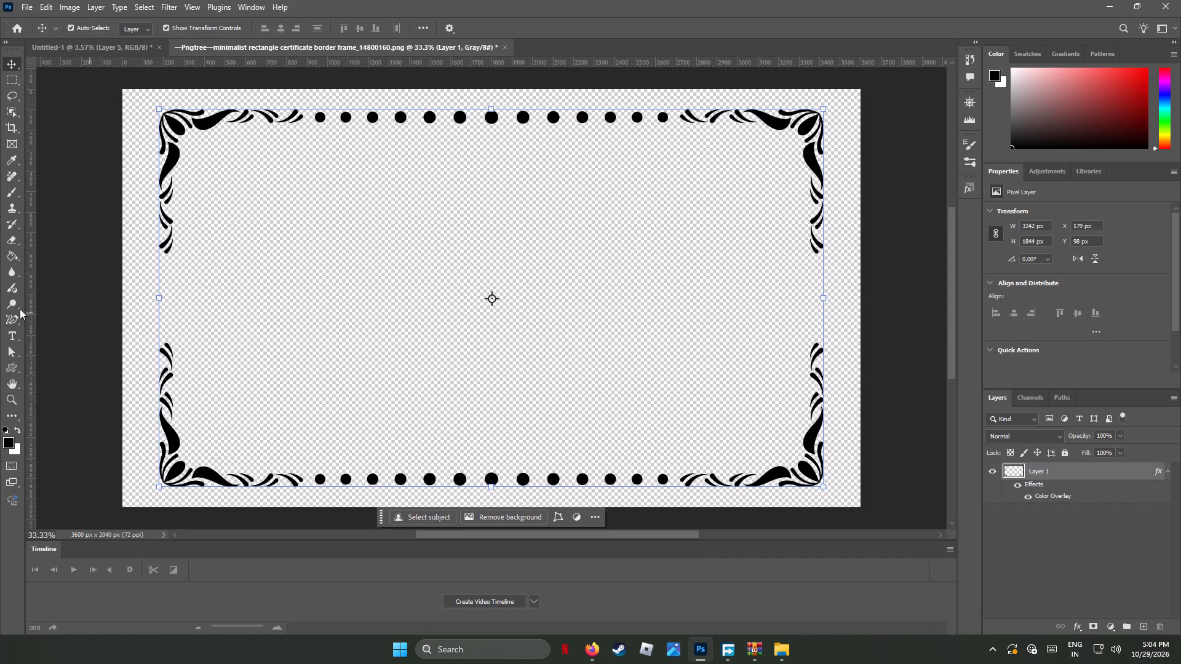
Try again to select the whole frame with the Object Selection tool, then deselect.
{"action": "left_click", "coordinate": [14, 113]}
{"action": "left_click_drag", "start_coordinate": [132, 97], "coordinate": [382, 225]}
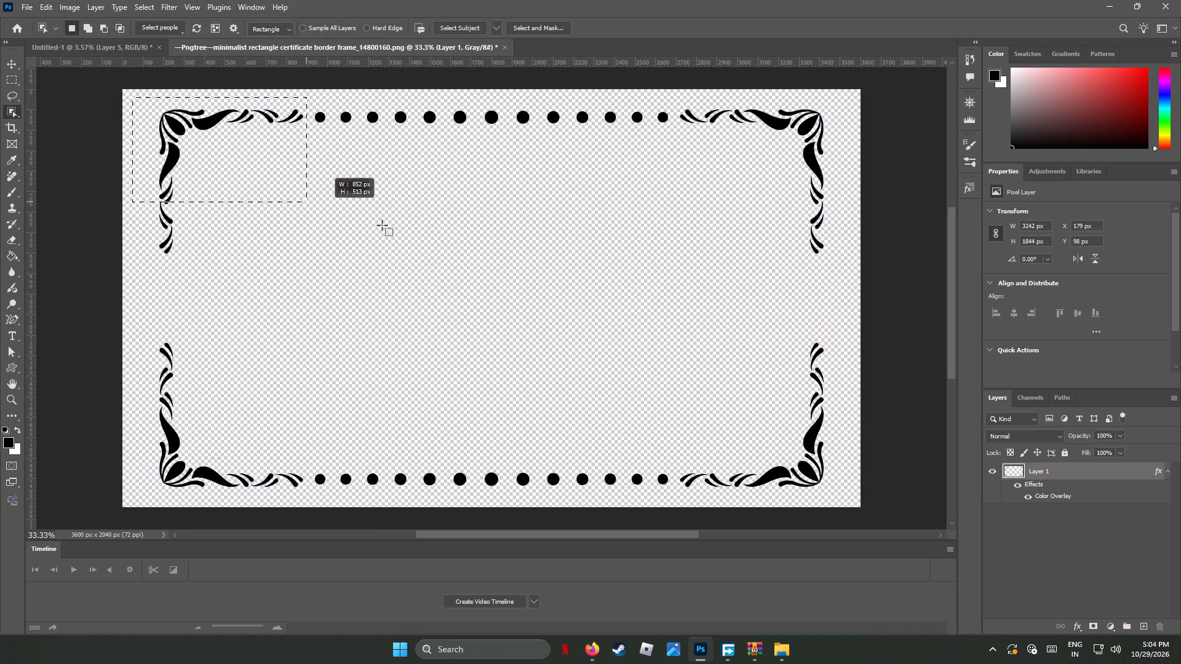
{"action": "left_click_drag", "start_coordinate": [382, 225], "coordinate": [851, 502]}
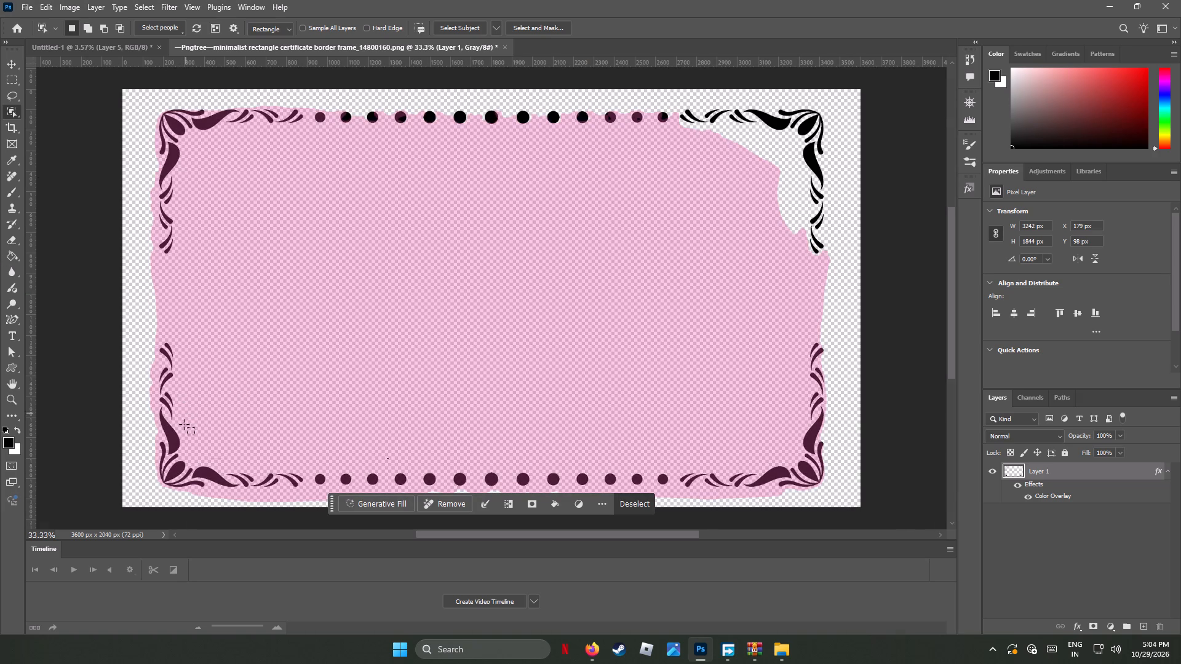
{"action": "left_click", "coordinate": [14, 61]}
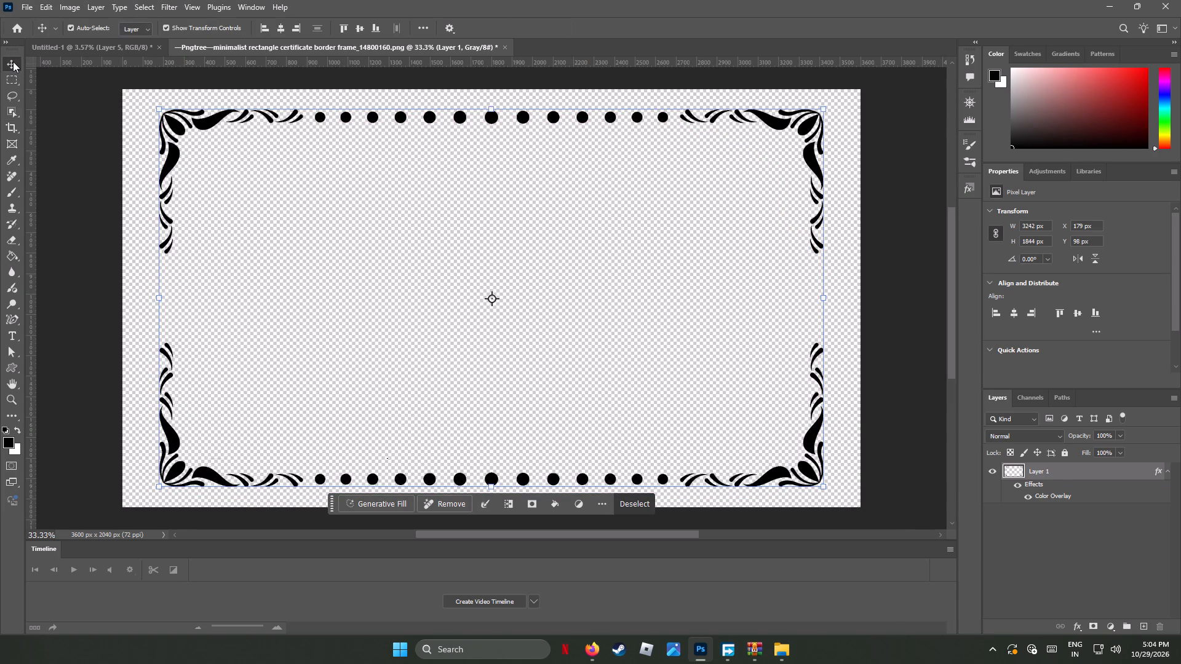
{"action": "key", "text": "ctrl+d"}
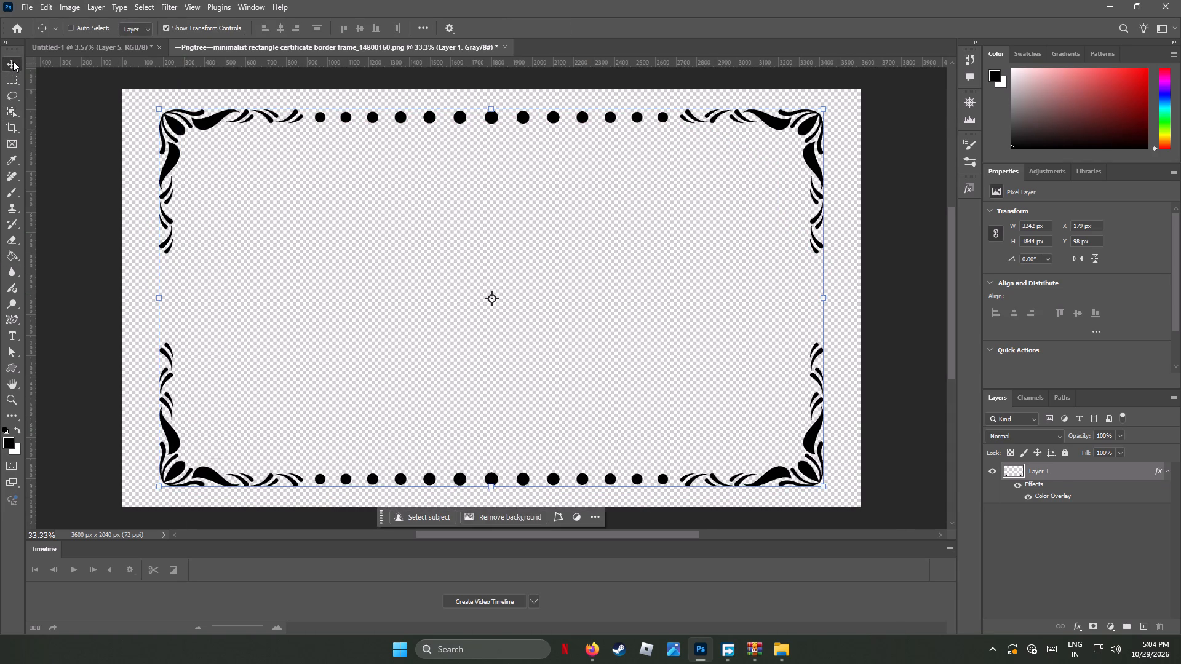
Select the frame's black ornament with Color Range by sampling the black of a corner flourish.
{"action": "left_click", "coordinate": [142, 7]}
{"action": "left_click", "coordinate": [175, 128]}
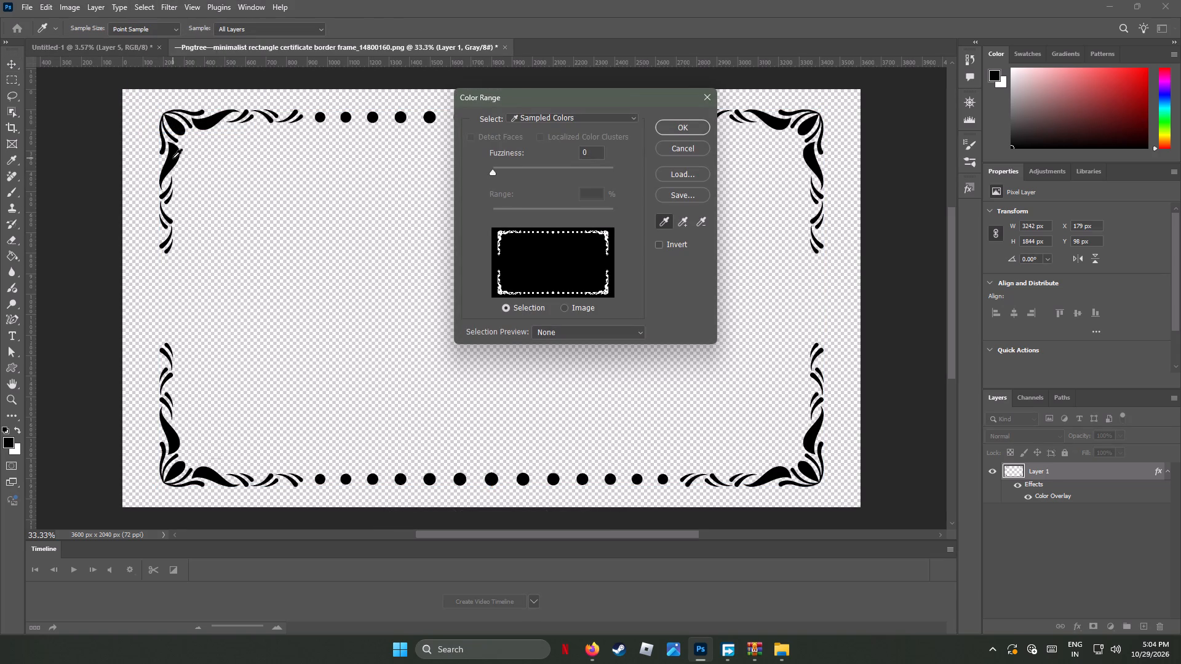
{"action": "left_click", "coordinate": [173, 158]}
{"action": "left_click", "coordinate": [684, 126]}
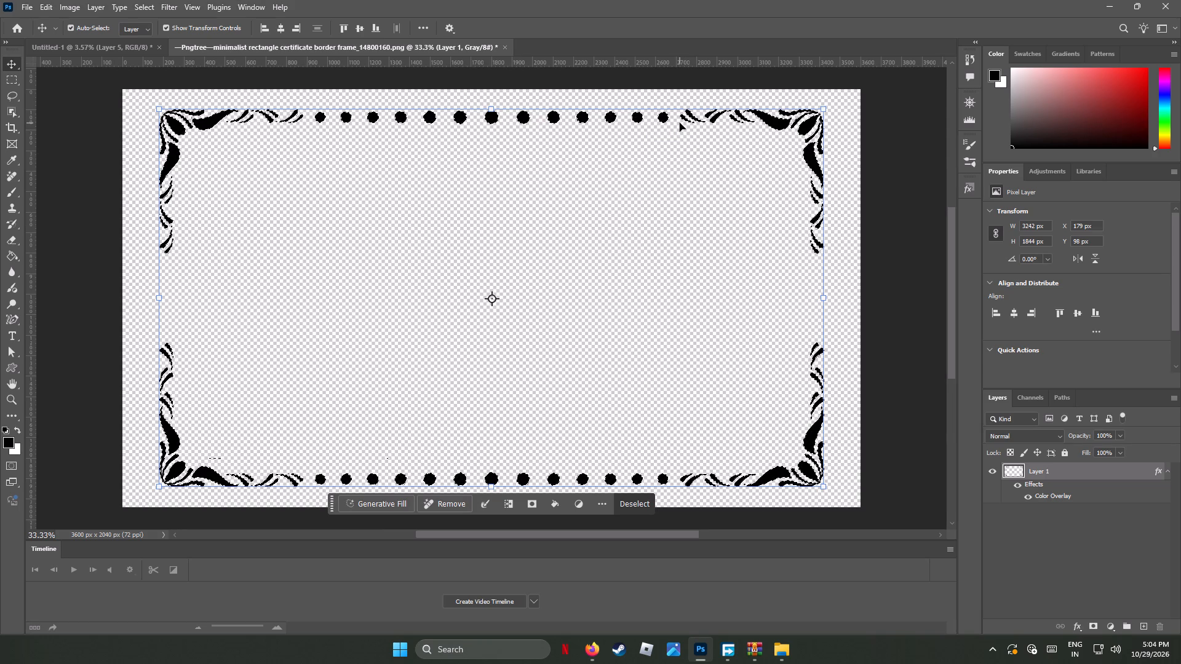
Convert the frame selection into a work path.
{"action": "left_click", "coordinate": [1059, 396]}
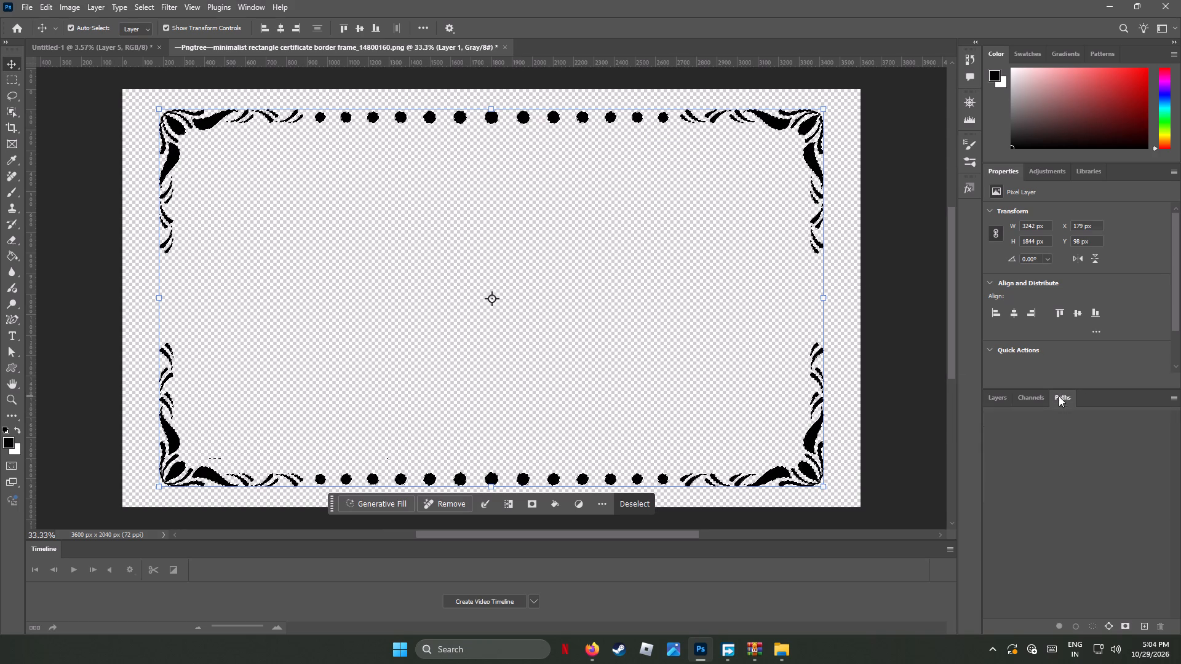
{"action": "left_click", "coordinate": [1110, 624]}
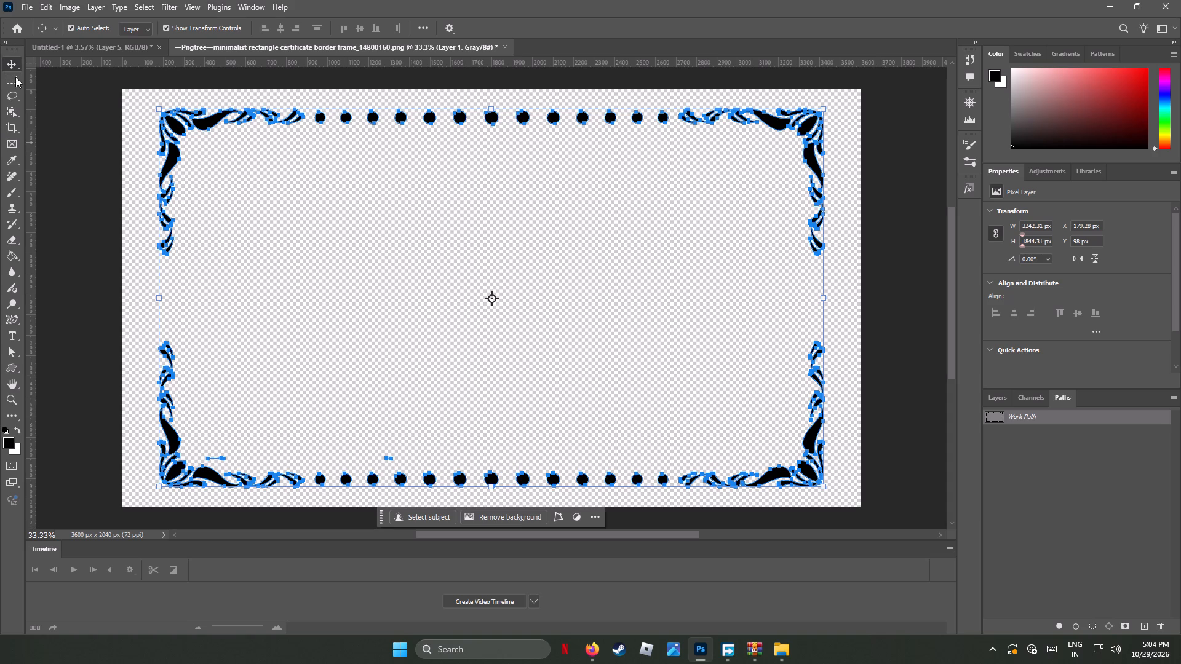
Define a custom shape from the frame's work path, keeping the suggested name.
{"action": "left_click", "coordinate": [46, 6]}
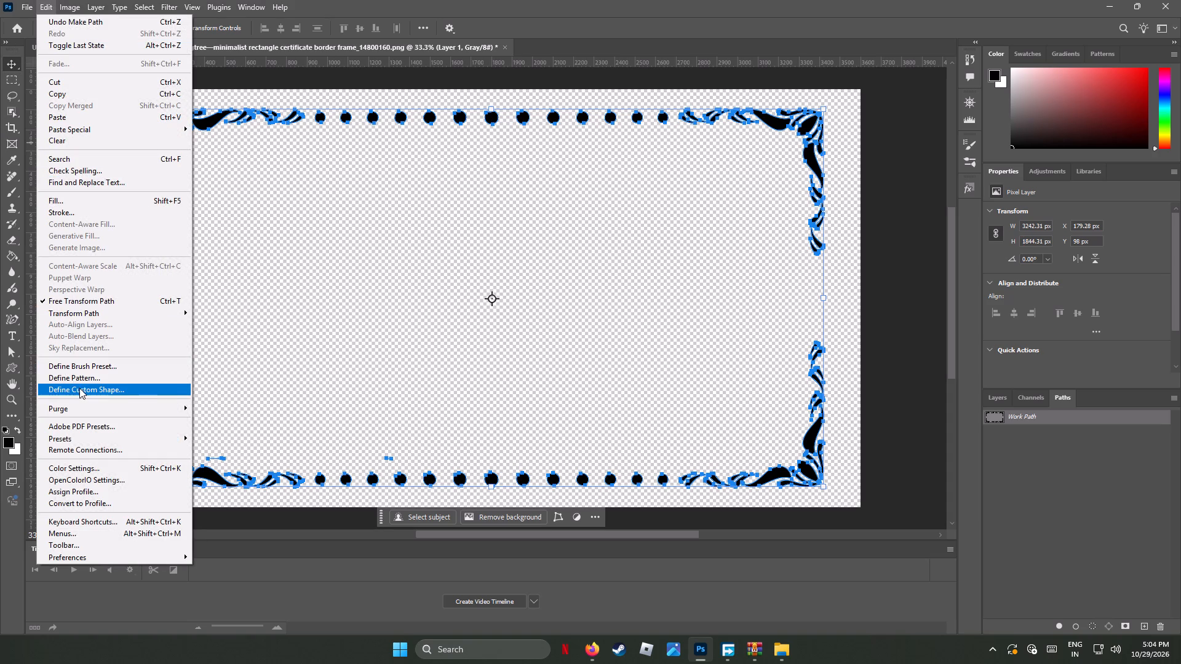
{"action": "left_click", "coordinate": [80, 389]}
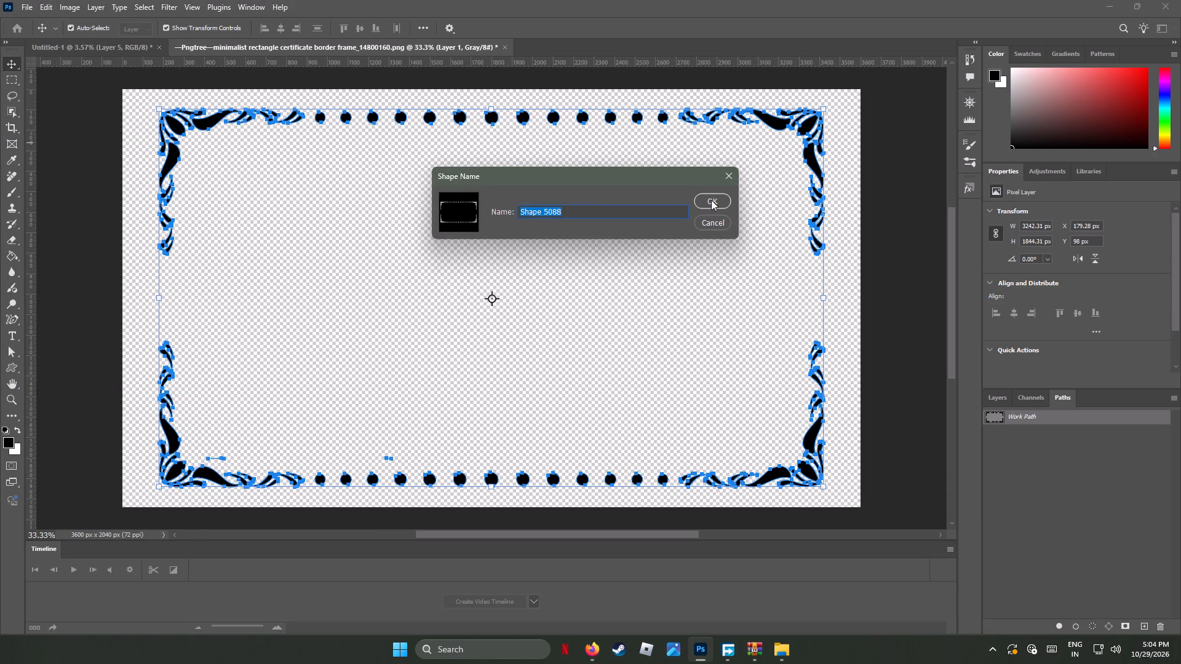
{"action": "left_click", "coordinate": [711, 200]}
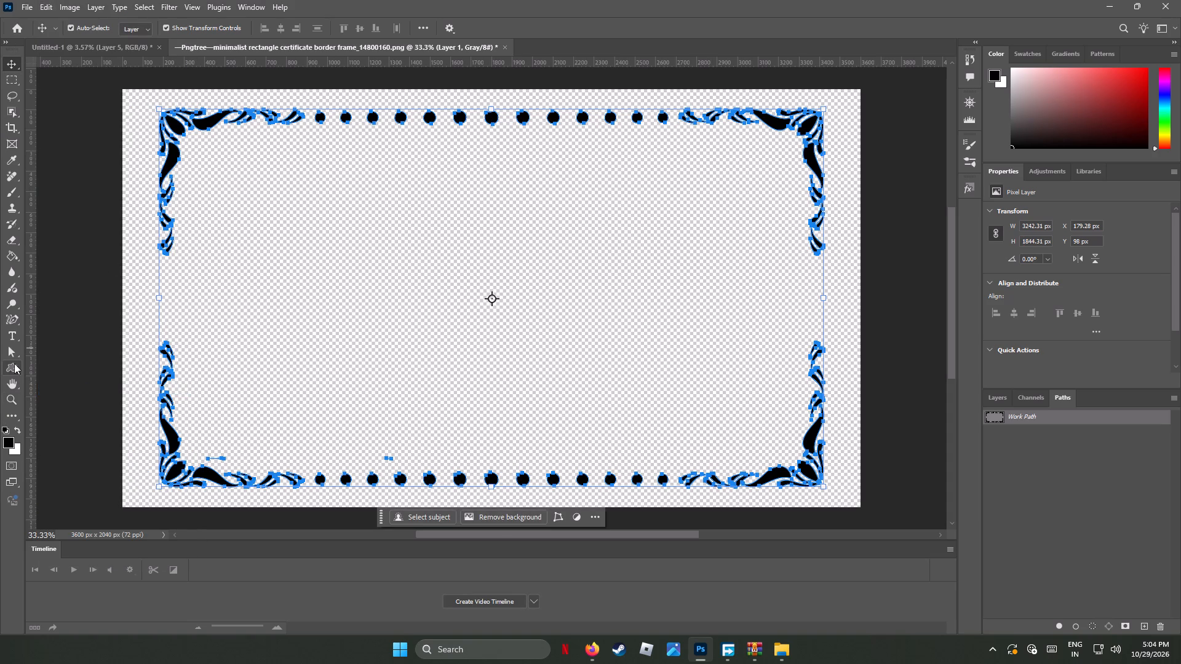
Delete the earlier frame shape, Shape 5087, from the custom shape presets.
{"action": "left_click", "coordinate": [14, 363]}
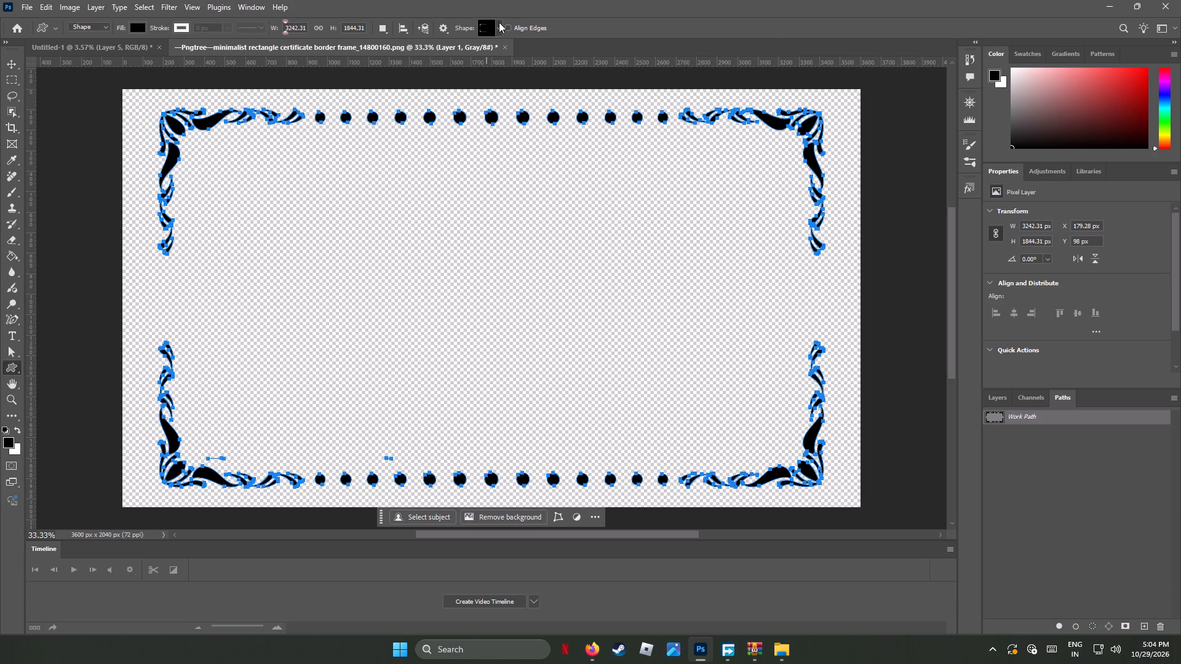
{"action": "left_click", "coordinate": [499, 27]}
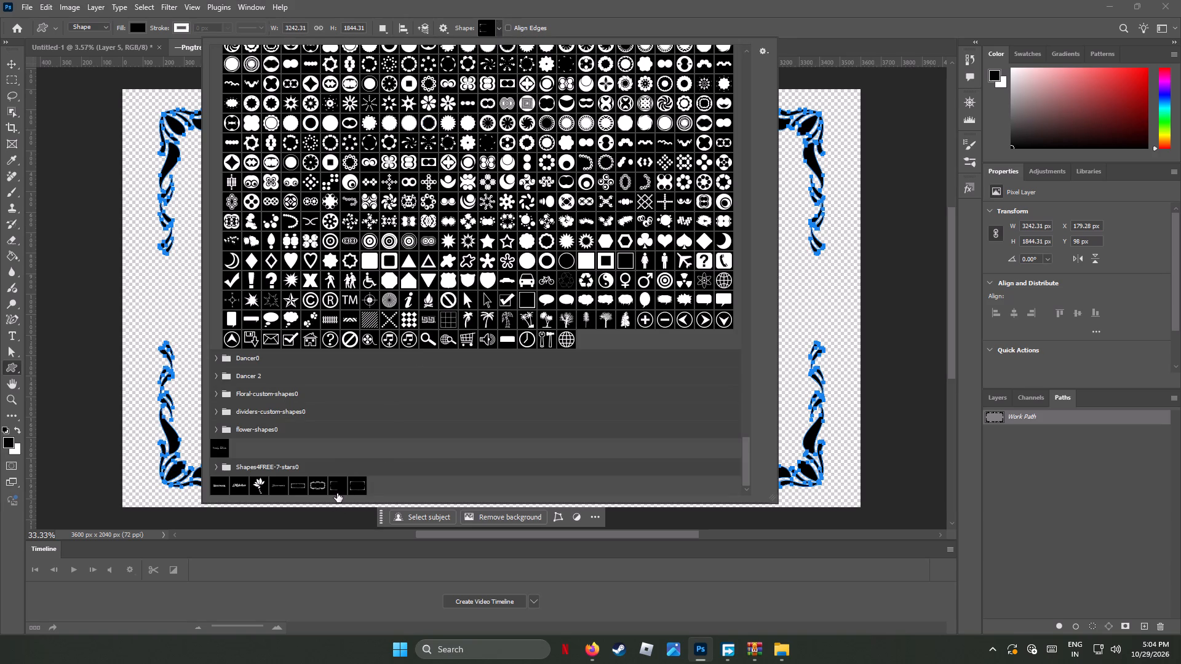
{"action": "left_click", "coordinate": [335, 484]}
{"action": "right_click", "coordinate": [335, 484]}
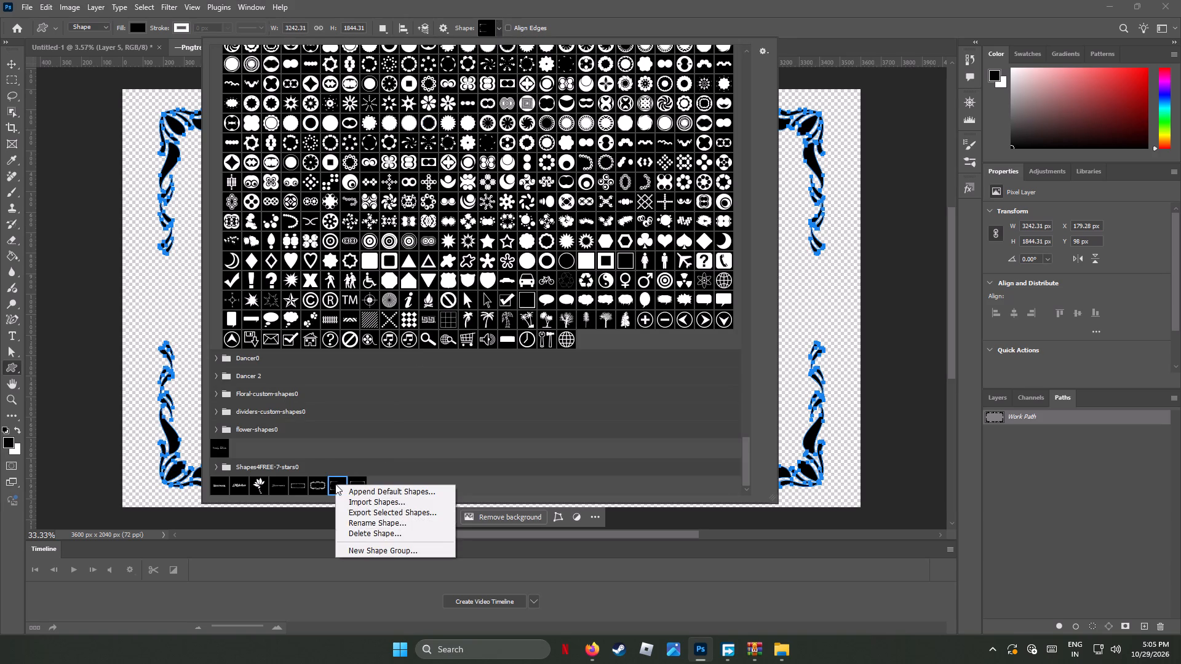
{"action": "left_click", "coordinate": [368, 532]}
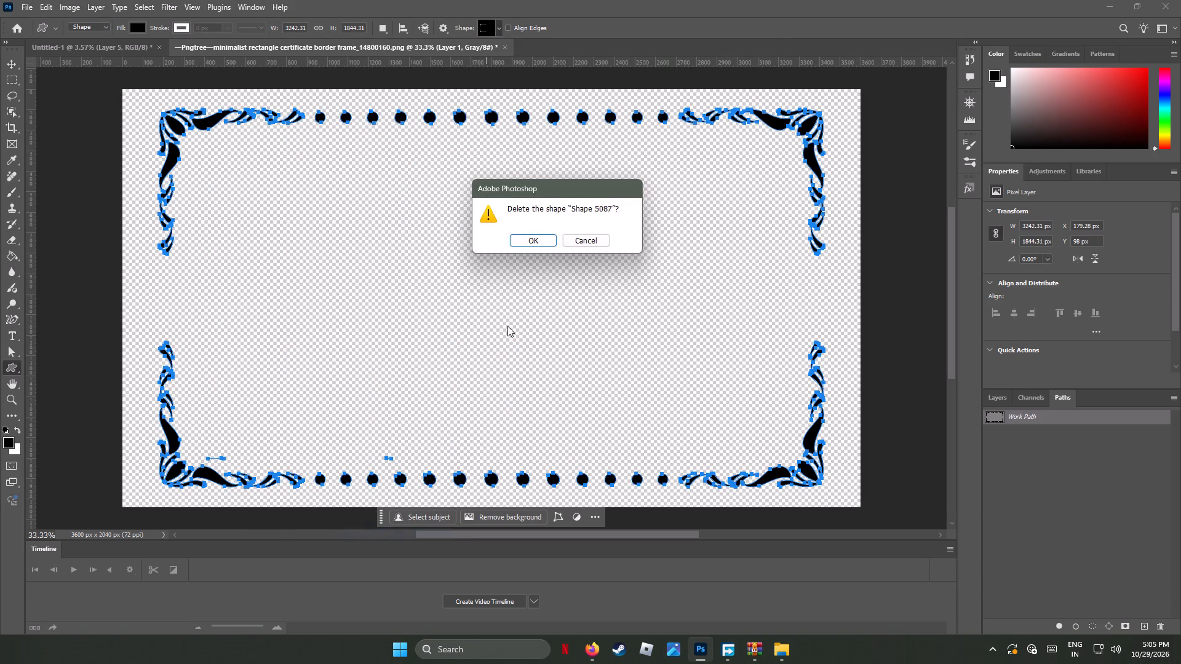
{"action": "left_click", "coordinate": [536, 240]}
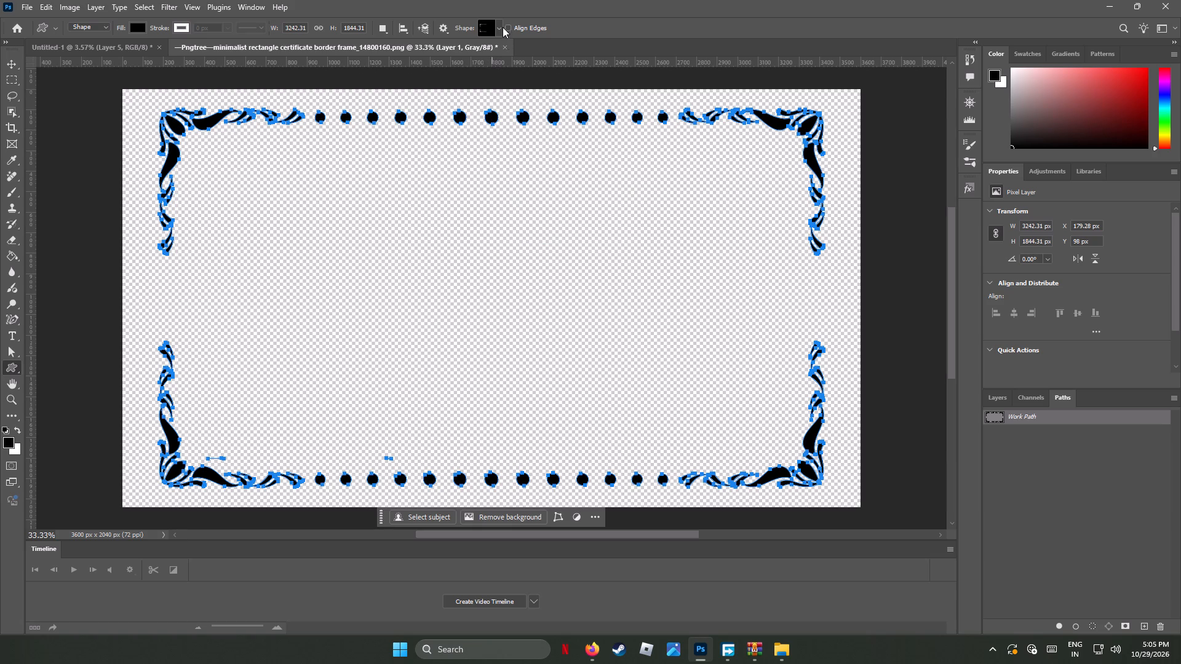
Pick the new frame shape with the Custom Shape tool and draw it about 1956 x 630 px inside the original frame.
{"action": "left_click", "coordinate": [501, 25]}
{"action": "double_click", "coordinate": [334, 481]}
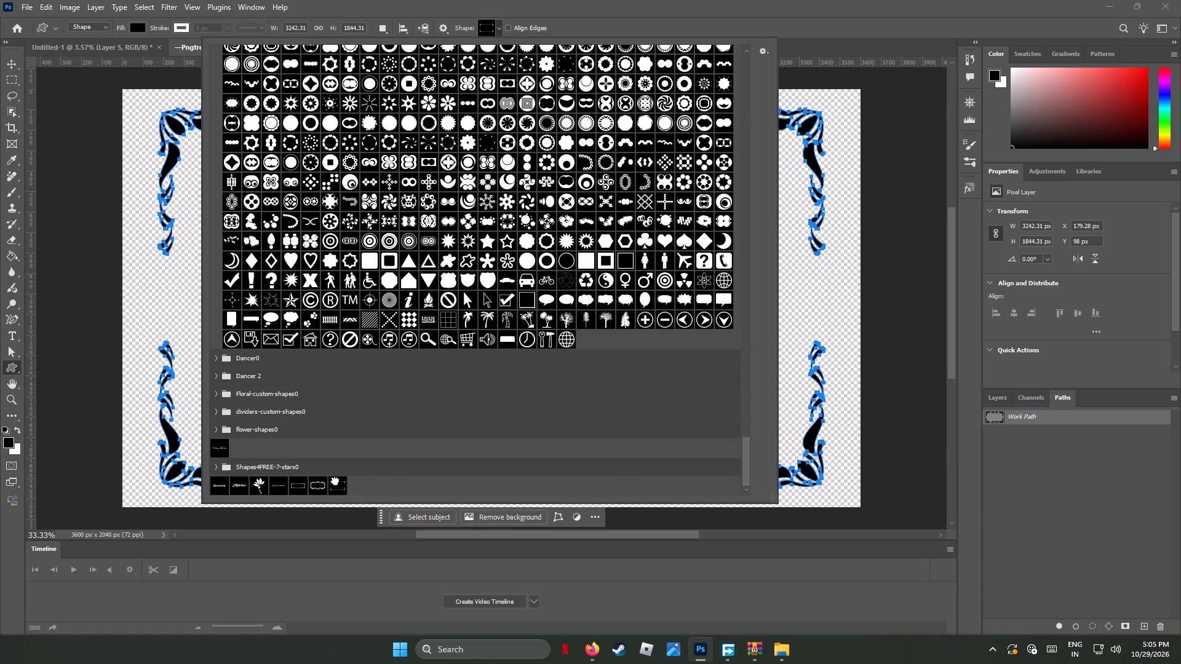
{"action": "left_click_drag", "start_coordinate": [315, 253], "coordinate": [708, 382]}
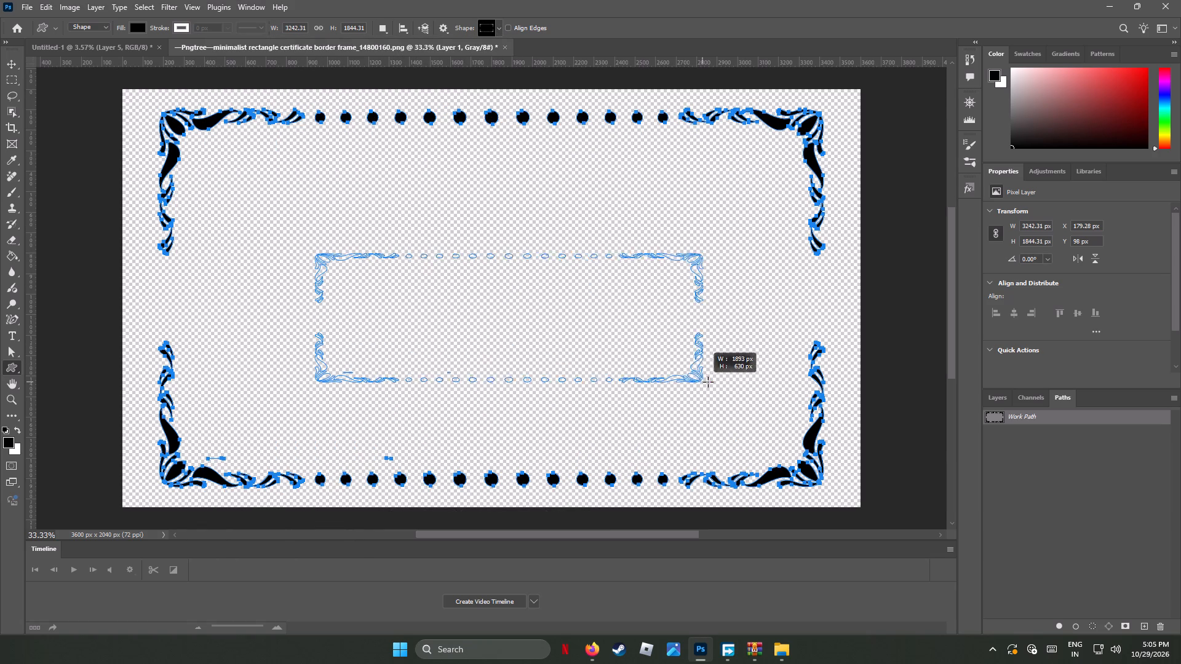
{"action": "left_click_drag", "start_coordinate": [708, 382], "coordinate": [715, 382]}
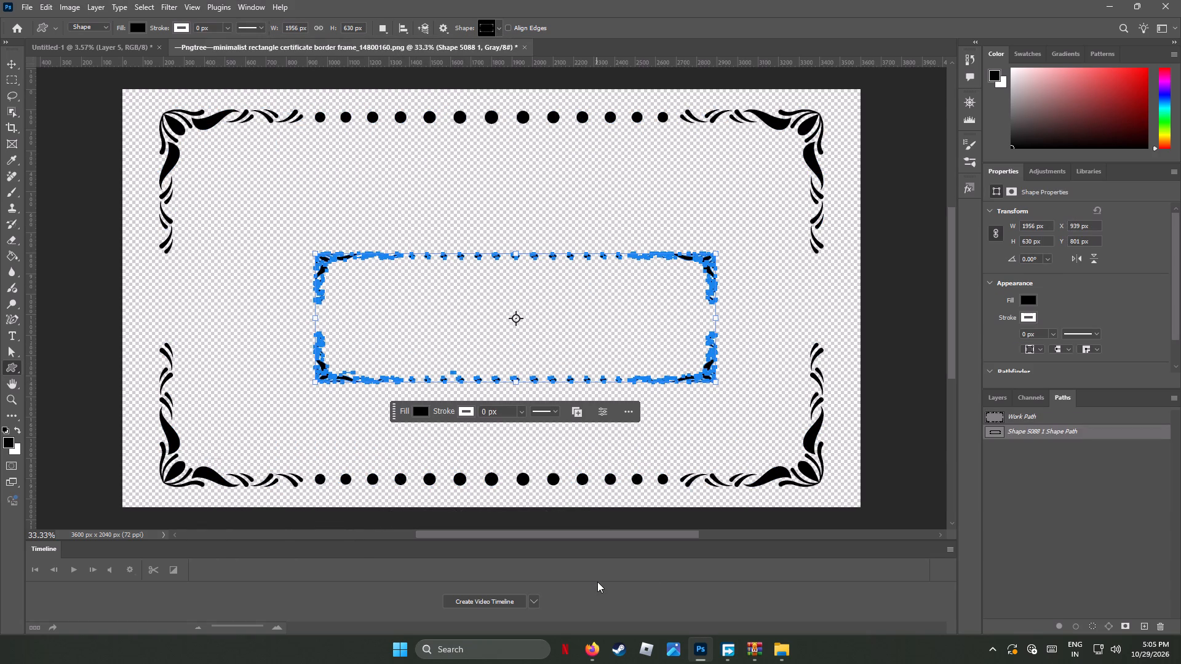
In the Untitled-1 banner document, draw the frame custom shape about 27092 x 8135 px around the Sukumari logo.
{"action": "left_click", "coordinate": [115, 45]}
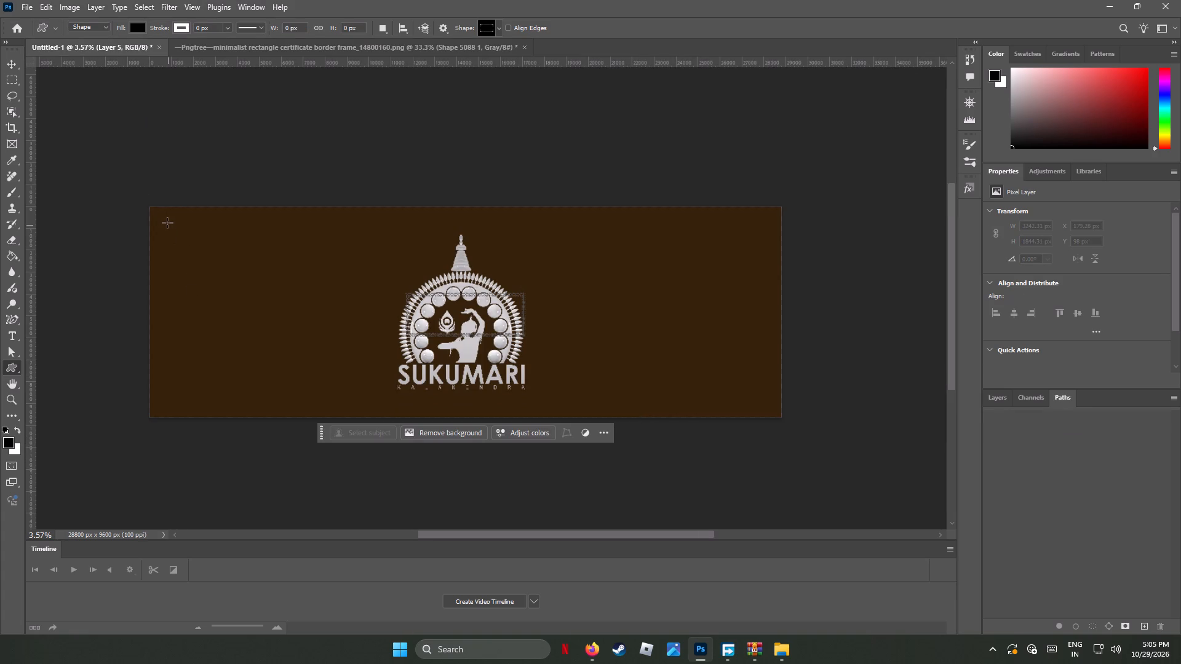
{"action": "left_click_drag", "start_coordinate": [167, 223], "coordinate": [730, 398]}
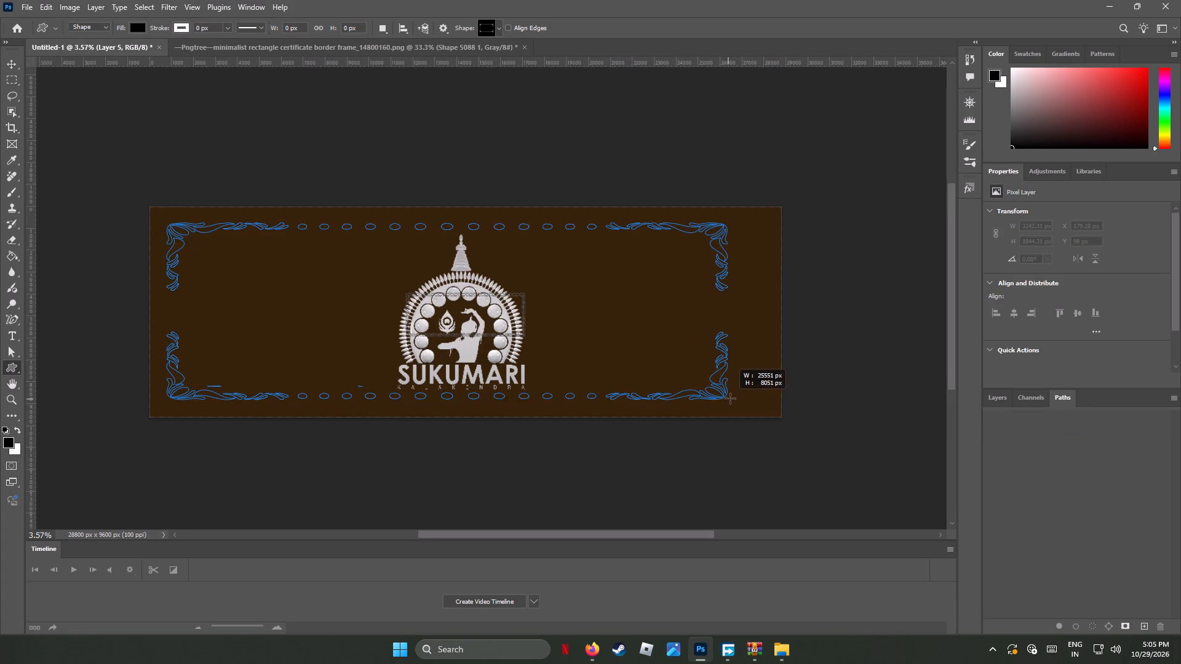
{"action": "left_click_drag", "start_coordinate": [730, 398], "coordinate": [760, 401]}
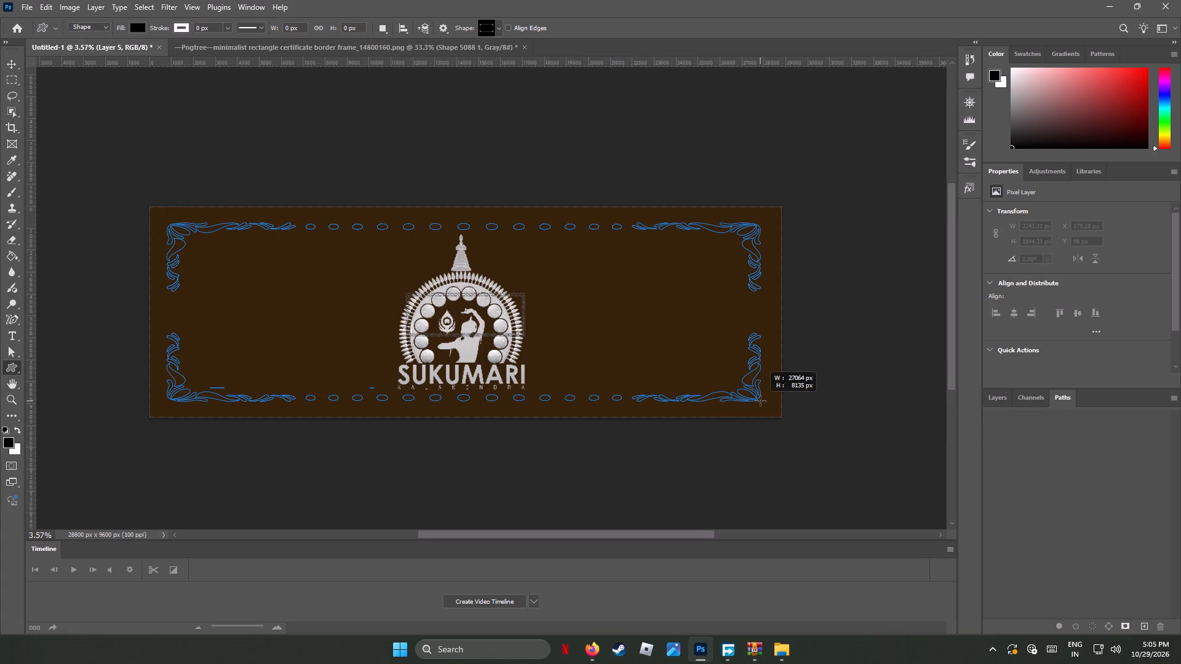
{"action": "left_click_drag", "start_coordinate": [760, 401], "coordinate": [761, 401]}
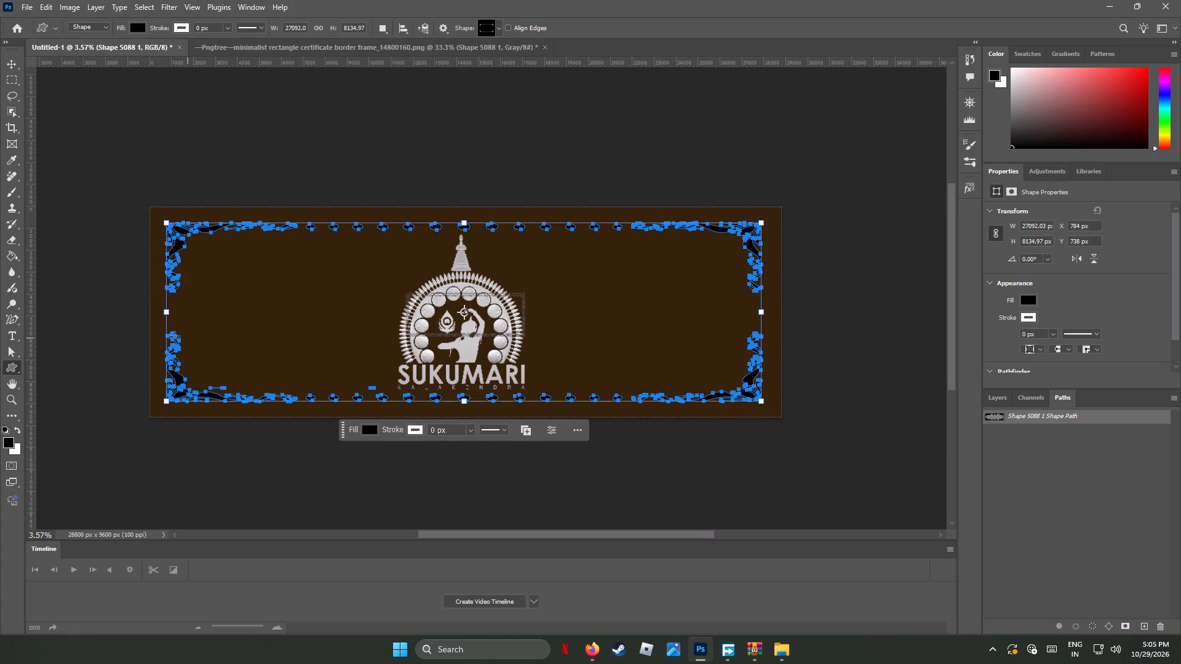
Stretch the frame shape on all four sides to the banner's edges, making it about 28800 x 9600 px.
{"action": "left_click_drag", "start_coordinate": [167, 311], "coordinate": [154, 309]}
{"action": "left_click_drag", "start_coordinate": [760, 311], "coordinate": [777, 312]}
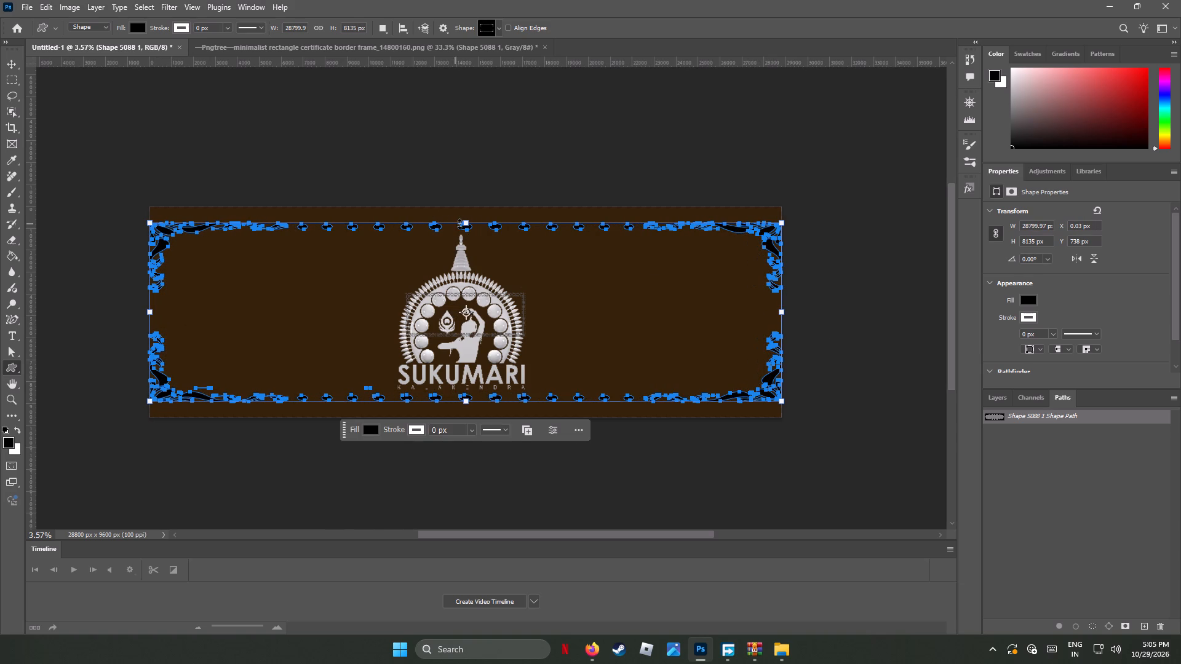
{"action": "left_click_drag", "start_coordinate": [465, 224], "coordinate": [467, 210]}
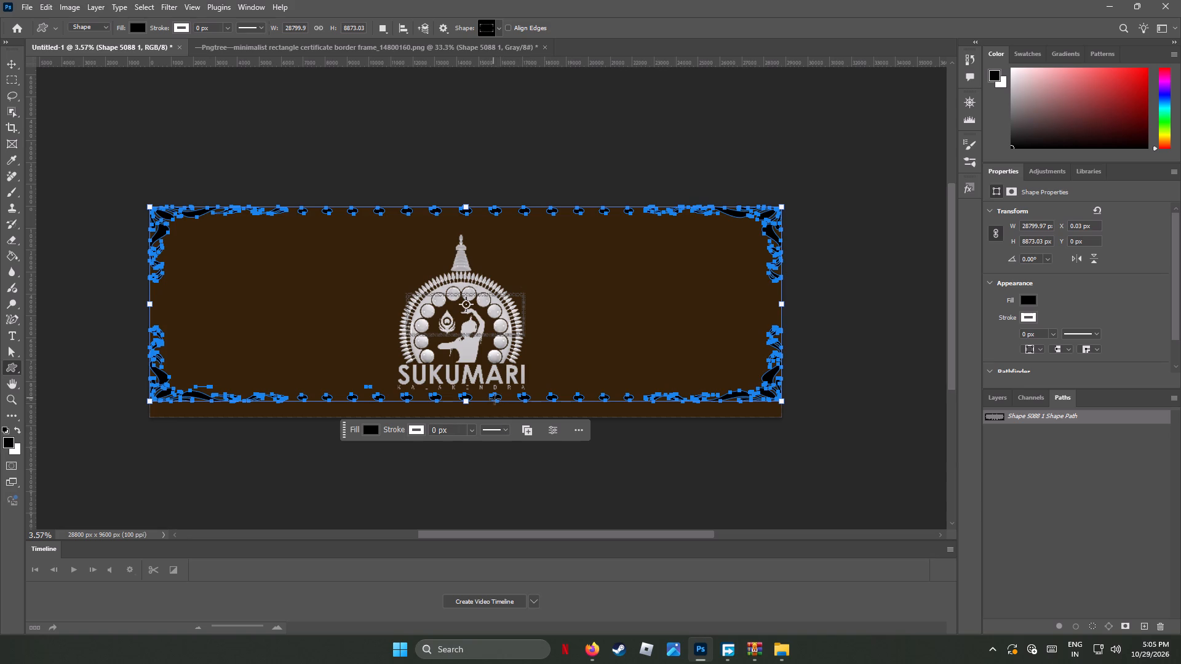
{"action": "left_click_drag", "start_coordinate": [466, 401], "coordinate": [466, 413]}
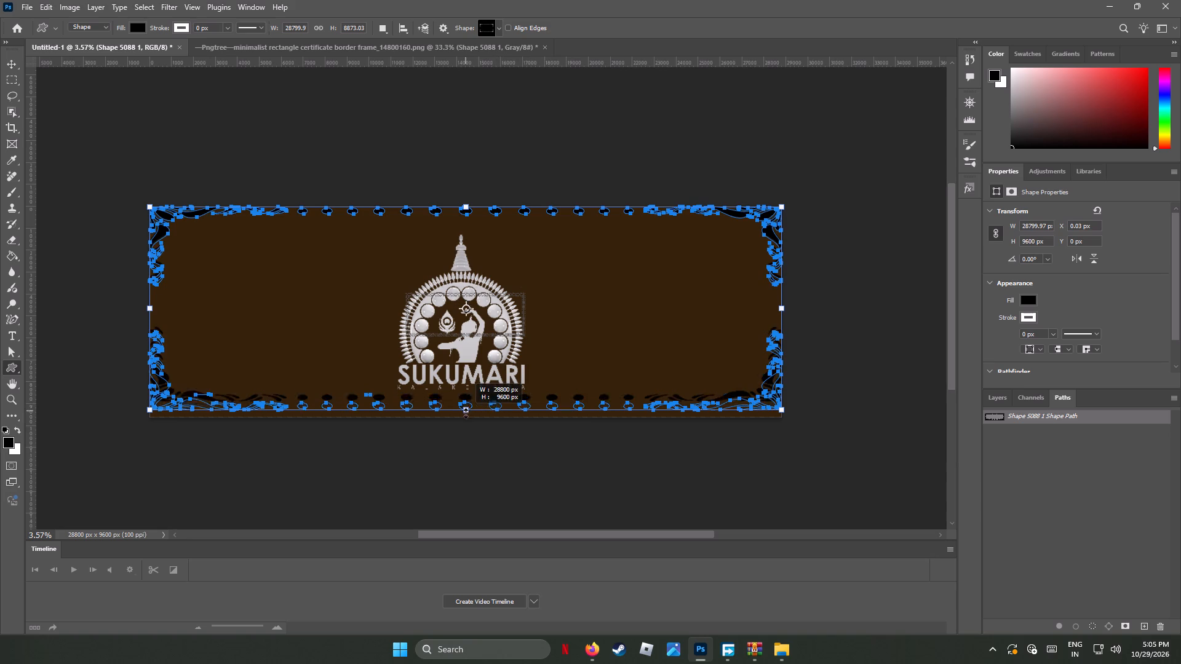
{"action": "left_click_drag", "start_coordinate": [466, 413], "coordinate": [464, 416]}
{"action": "left_click", "coordinate": [10, 65]}
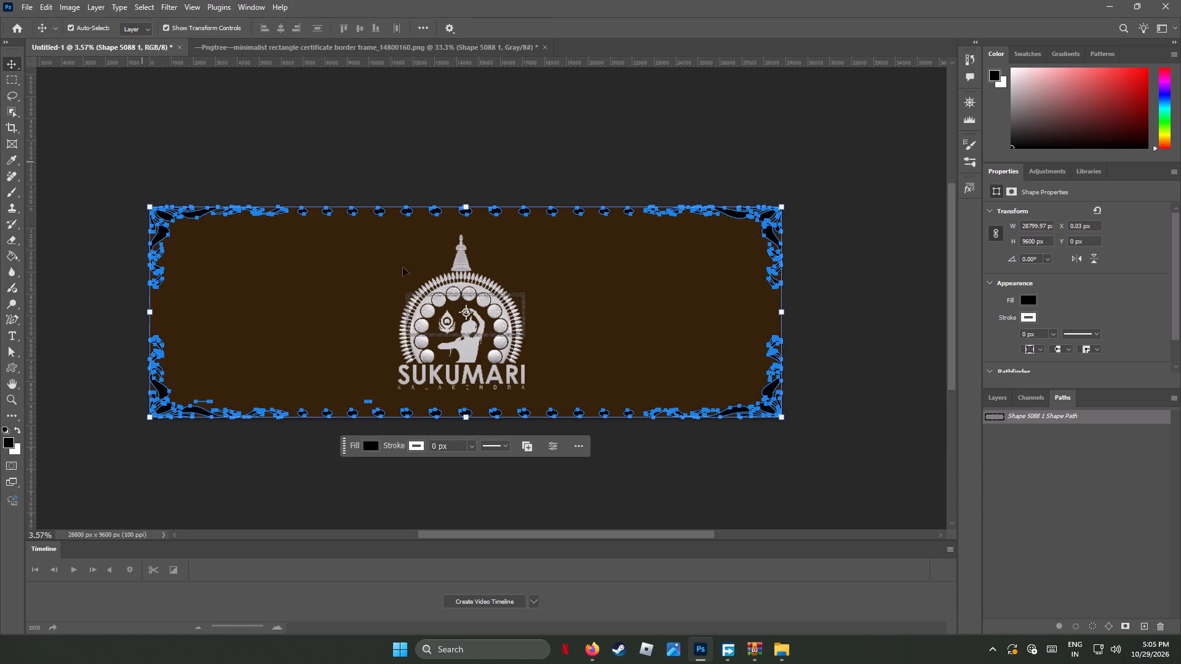
Add a Gradient Overlay layer style to the frame shape's layer, in Normal mode at 100% opacity with a linear 90° gradient.
{"action": "right_click", "coordinate": [1052, 410]}
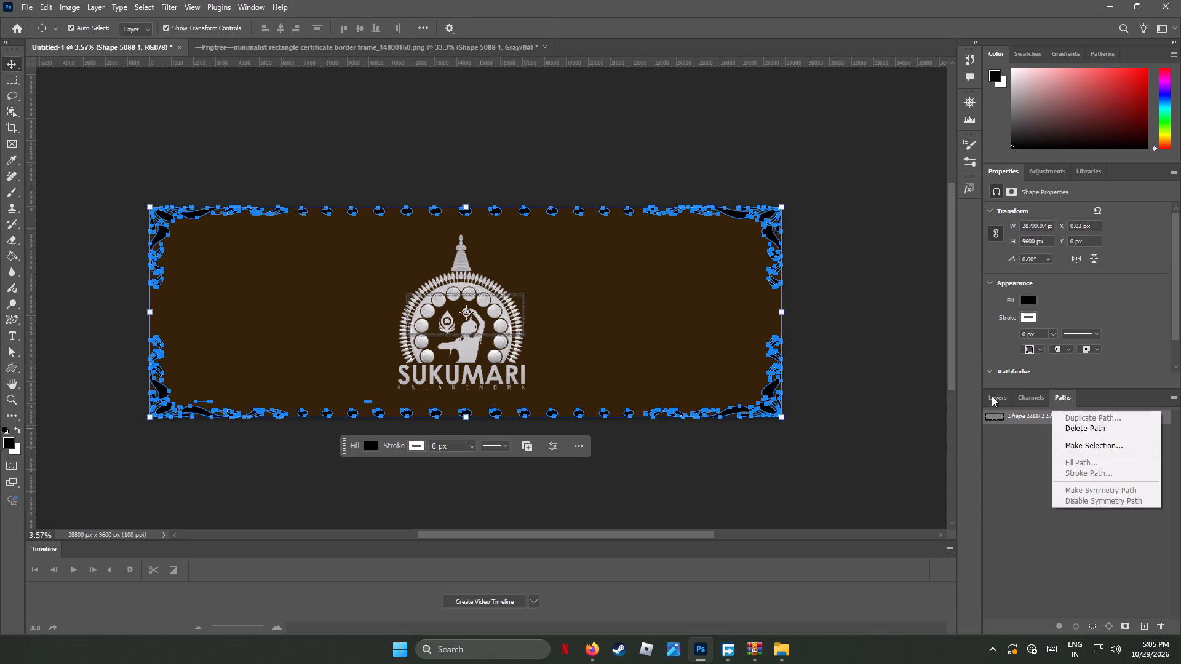
{"action": "left_click", "coordinate": [992, 396]}
{"action": "left_click", "coordinate": [996, 395]}
{"action": "right_click", "coordinate": [1041, 468]}
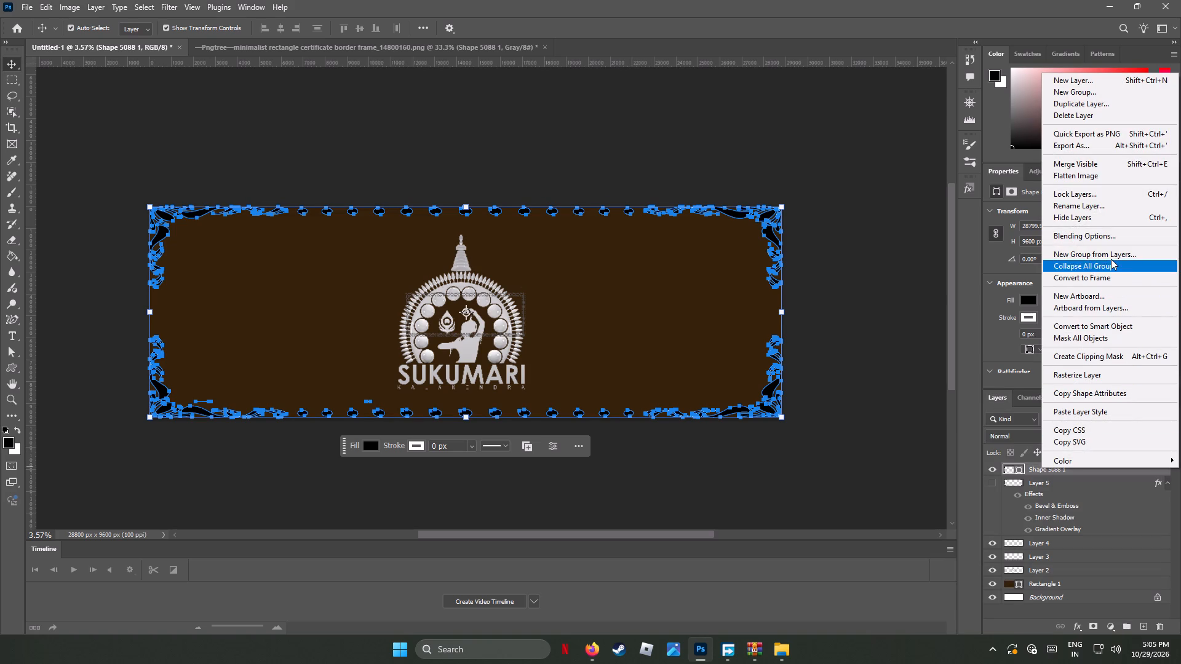
{"action": "left_click", "coordinate": [1110, 235]}
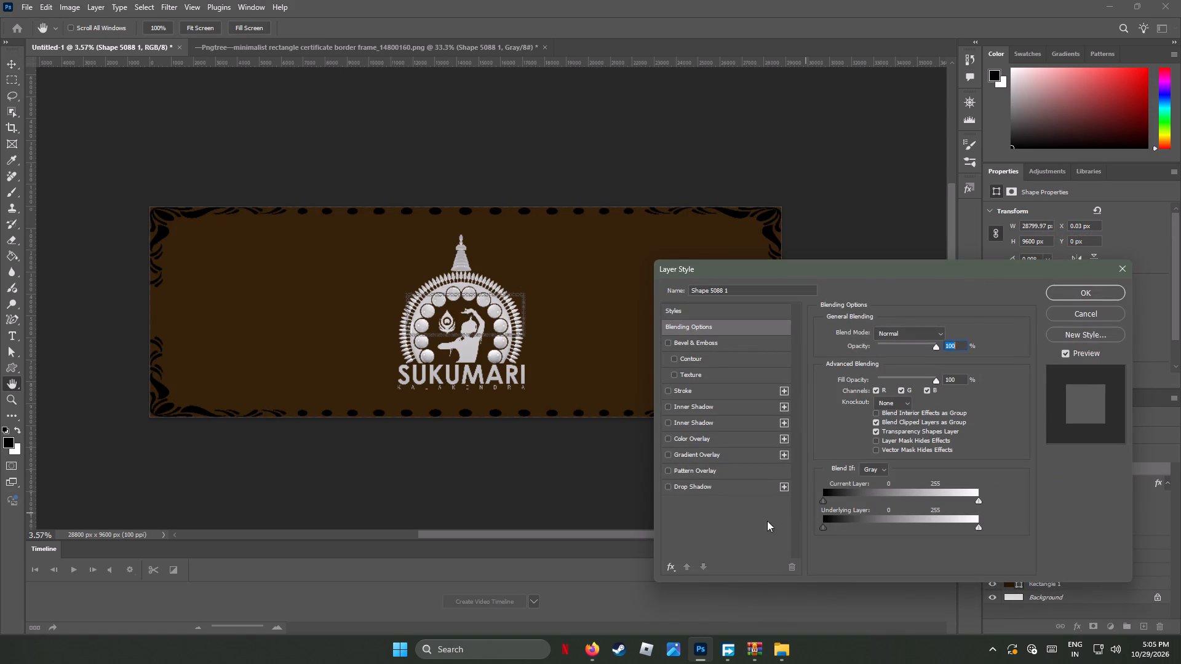
{"action": "left_click", "coordinate": [667, 451]}
{"action": "left_click", "coordinate": [696, 456]}
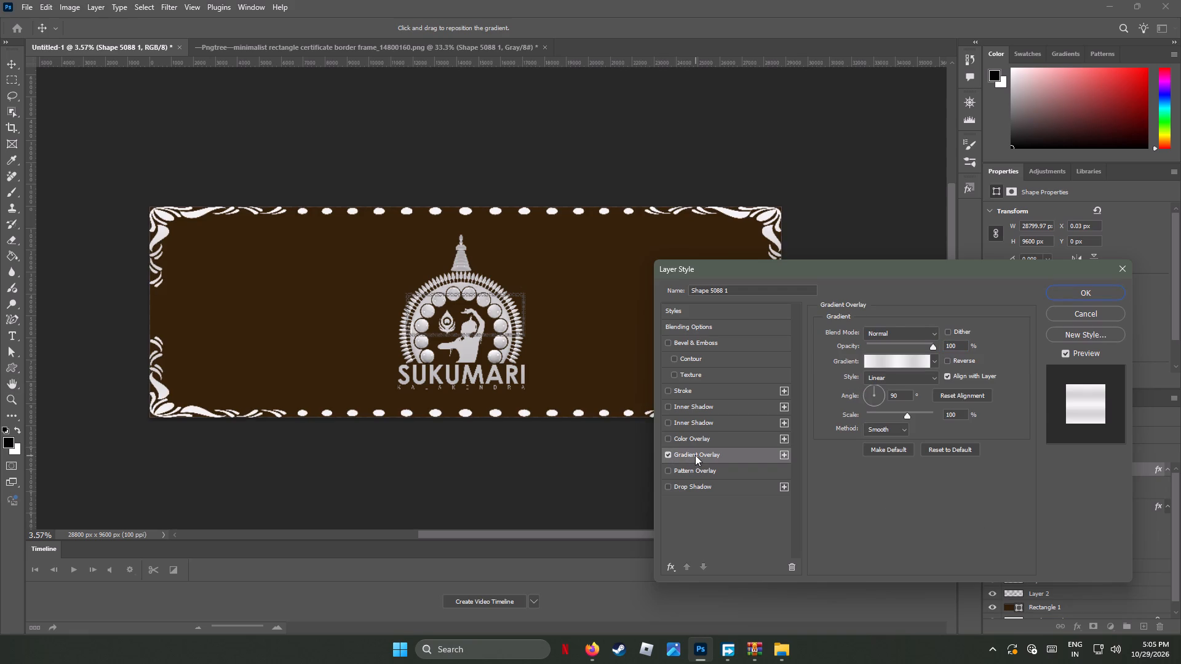
Open the overlay's gradient for editing and browse the gold presets in the Adoralyna Metal Gradients0 folder.
{"action": "left_click", "coordinate": [897, 358]}
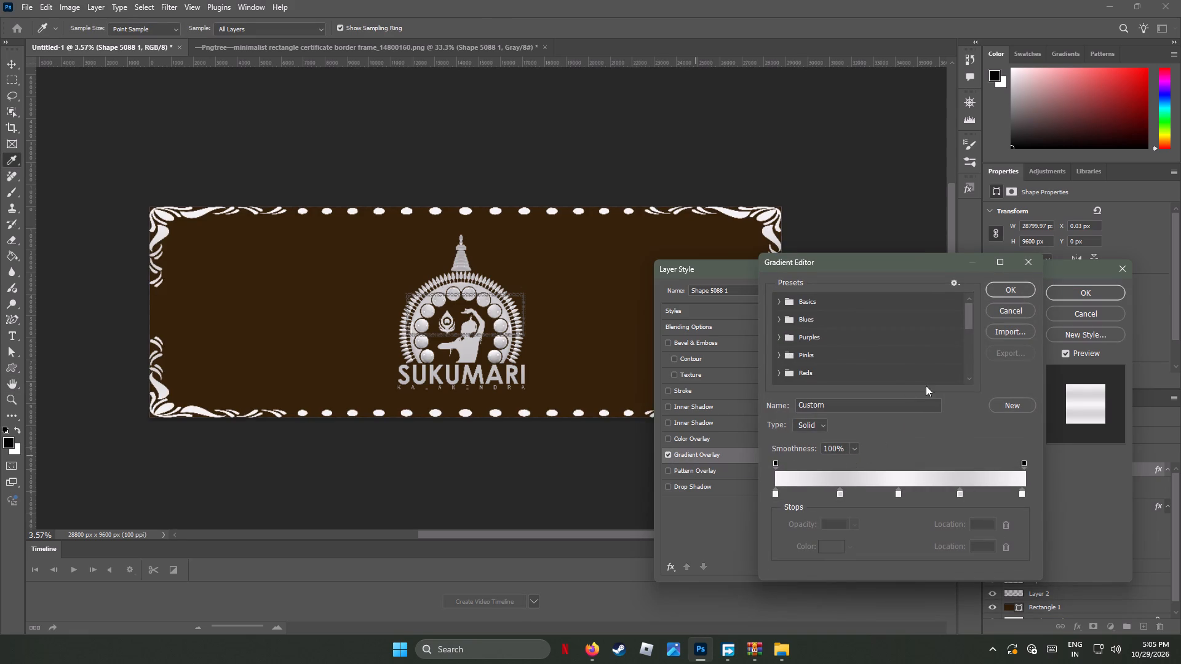
{"action": "left_click_drag", "start_coordinate": [966, 317], "coordinate": [964, 385]}
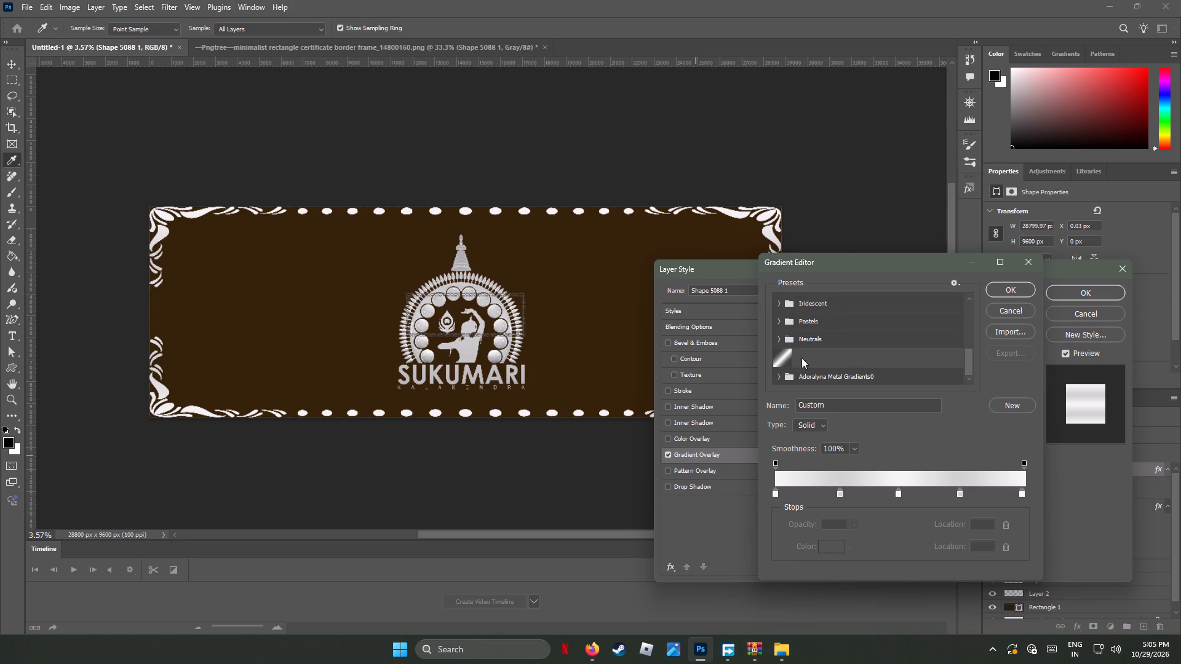
{"action": "left_click", "coordinate": [781, 377]}
{"action": "scroll", "coordinate": [893, 357], "scroll_direction": "down", "scroll_amount": 2}
{"action": "scroll", "coordinate": [893, 357], "scroll_direction": "up", "scroll_amount": 1}
{"action": "scroll", "coordinate": [893, 357], "scroll_direction": "down", "scroll_amount": 5}
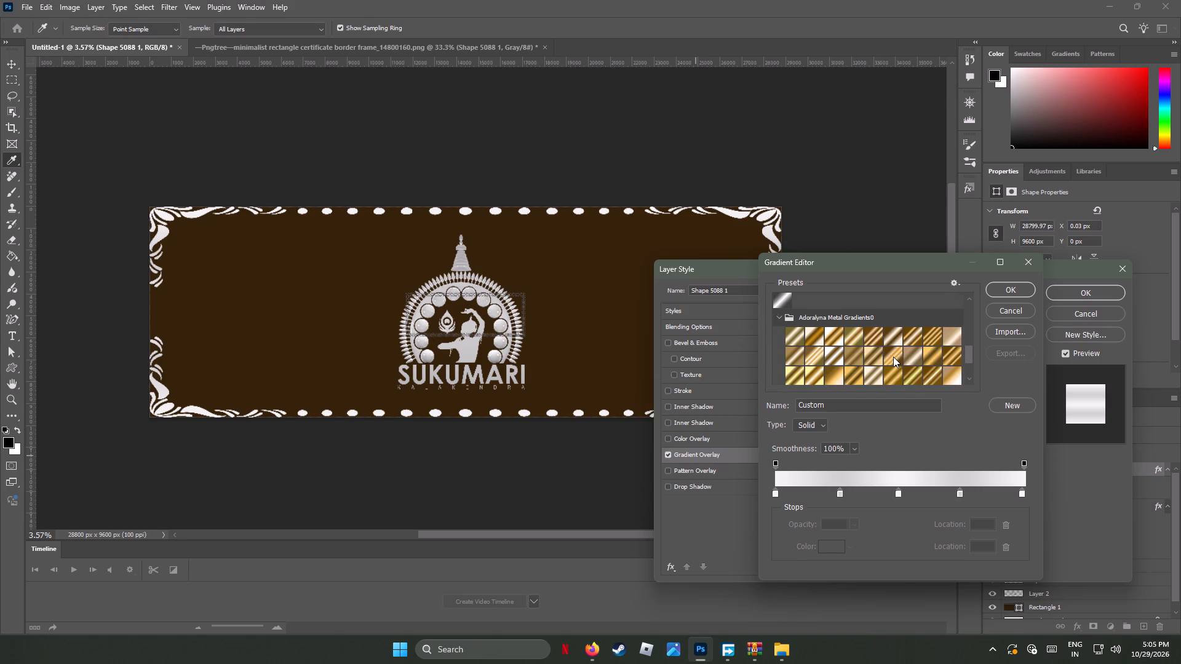
{"action": "scroll", "coordinate": [893, 356], "scroll_direction": "down", "scroll_amount": 3}
{"action": "scroll", "coordinate": [893, 356], "scroll_direction": "up", "scroll_amount": 1}
{"action": "scroll", "coordinate": [893, 356], "scroll_direction": "down", "scroll_amount": 4}
{"action": "scroll", "coordinate": [893, 356], "scroll_direction": "up", "scroll_amount": 3}
{"action": "scroll", "coordinate": [893, 356], "scroll_direction": "down", "scroll_amount": 6}
{"action": "scroll", "coordinate": [894, 356], "scroll_direction": "up", "scroll_amount": 3}
{"action": "scroll", "coordinate": [894, 356], "scroll_direction": "down", "scroll_amount": 4}
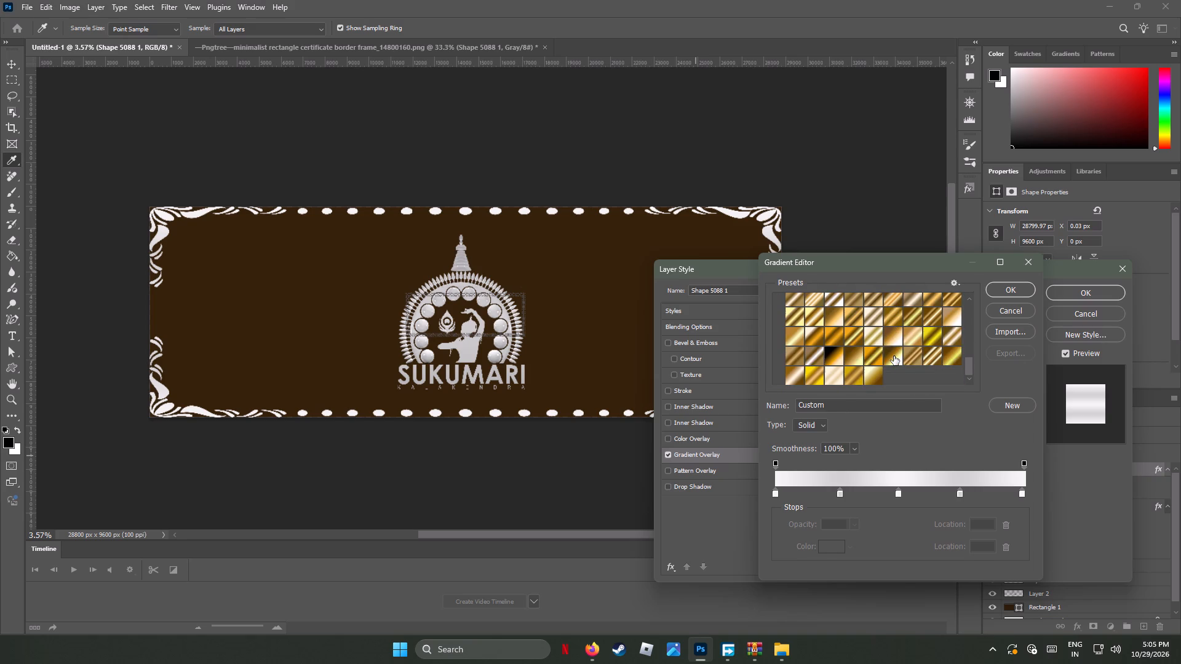
{"action": "scroll", "coordinate": [894, 356], "scroll_direction": "down", "scroll_amount": 8}
Try several gold presets on the frame and apply the orange-gold one with dark brown bands and a pale yellow centre.
{"action": "left_click", "coordinate": [877, 373]}
{"action": "left_click", "coordinate": [853, 377]}
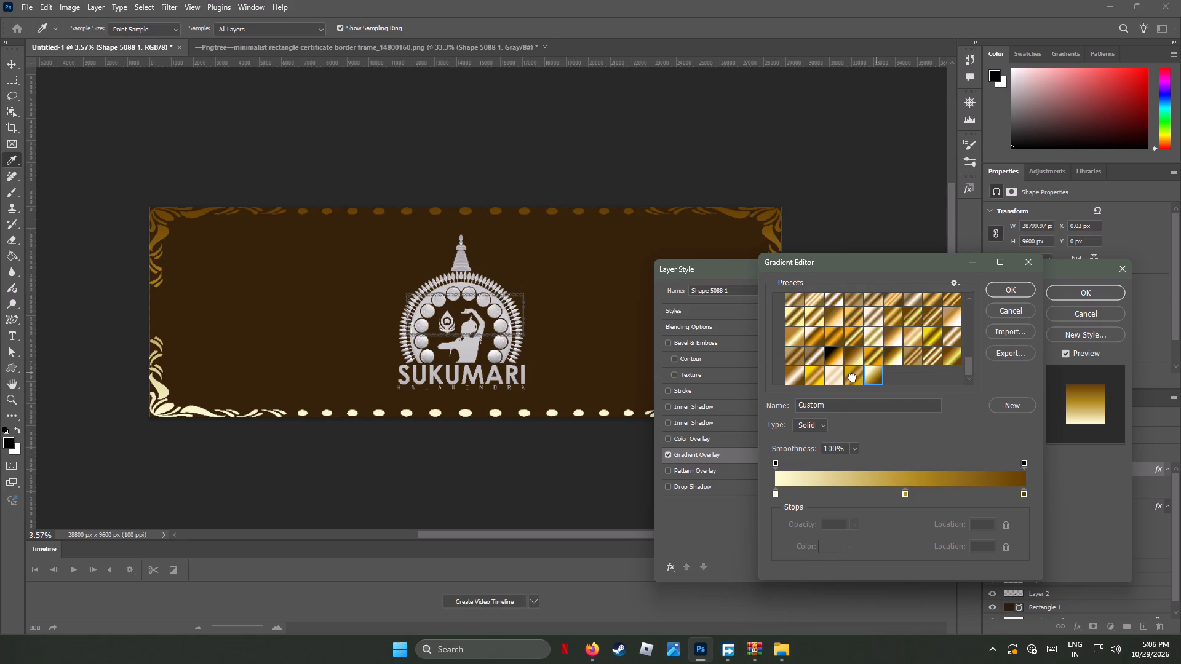
{"action": "left_click", "coordinate": [817, 373]}
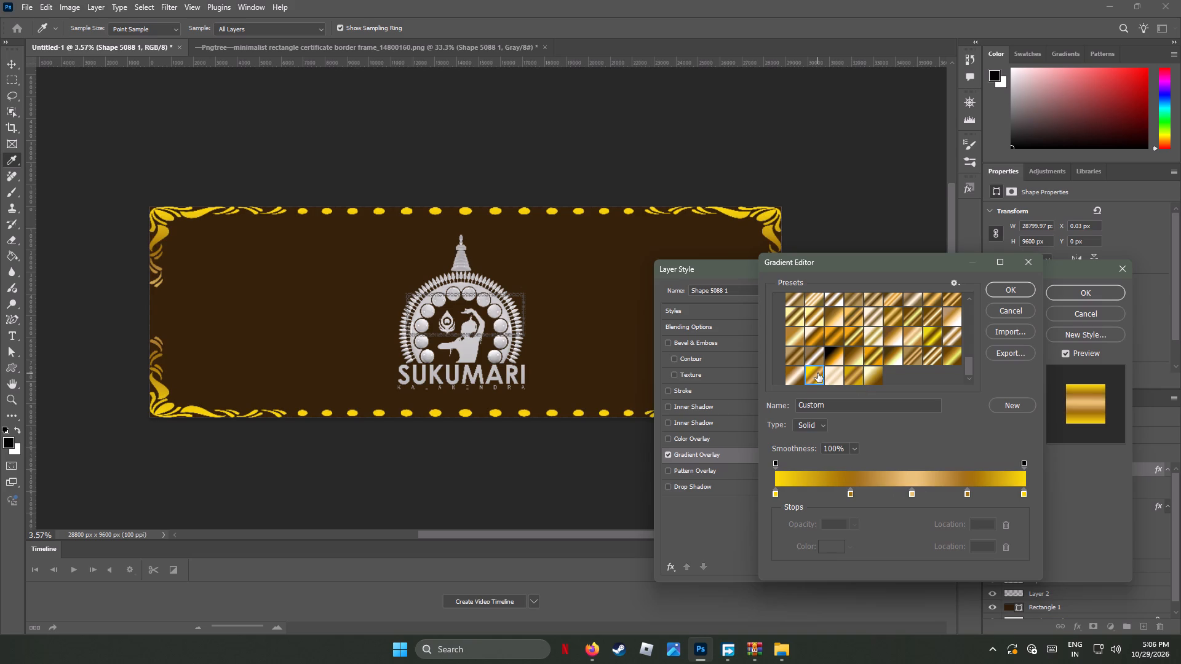
{"action": "left_click", "coordinate": [791, 373]}
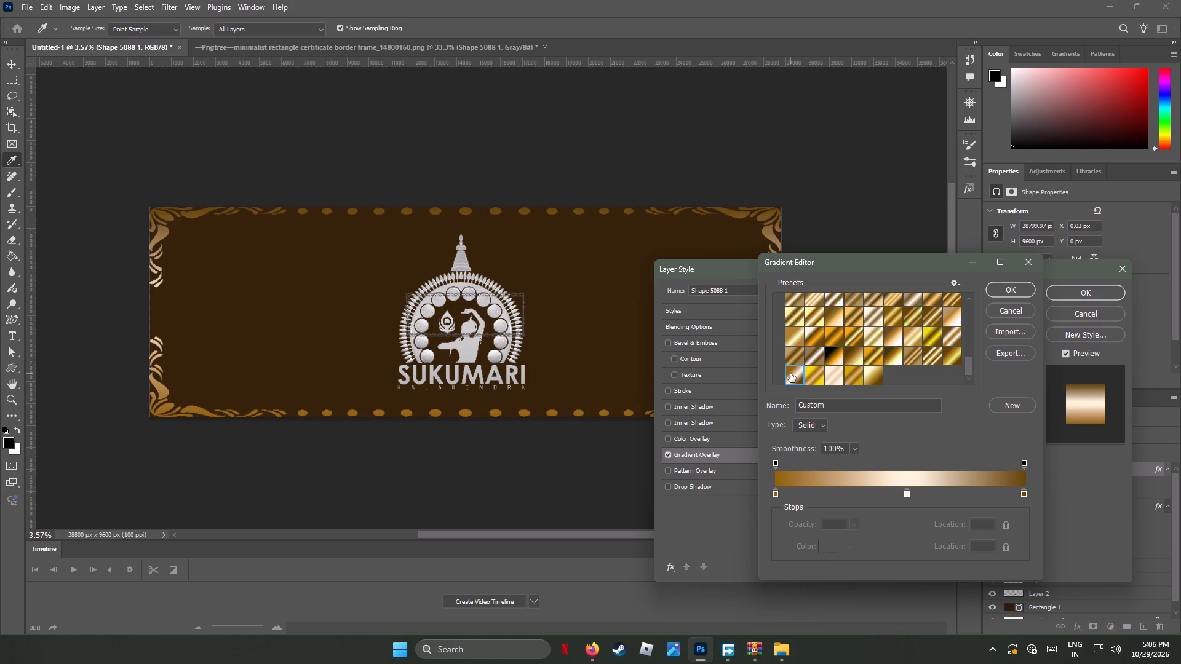
{"action": "left_click", "coordinate": [927, 352]}
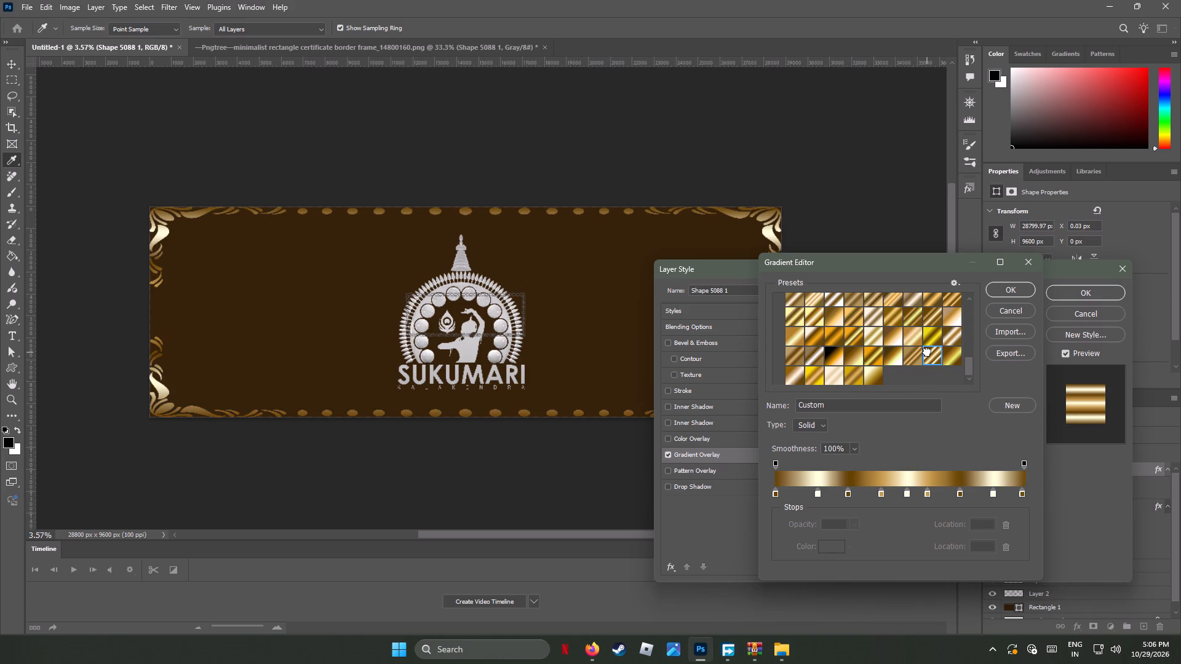
{"action": "left_click", "coordinate": [918, 358]}
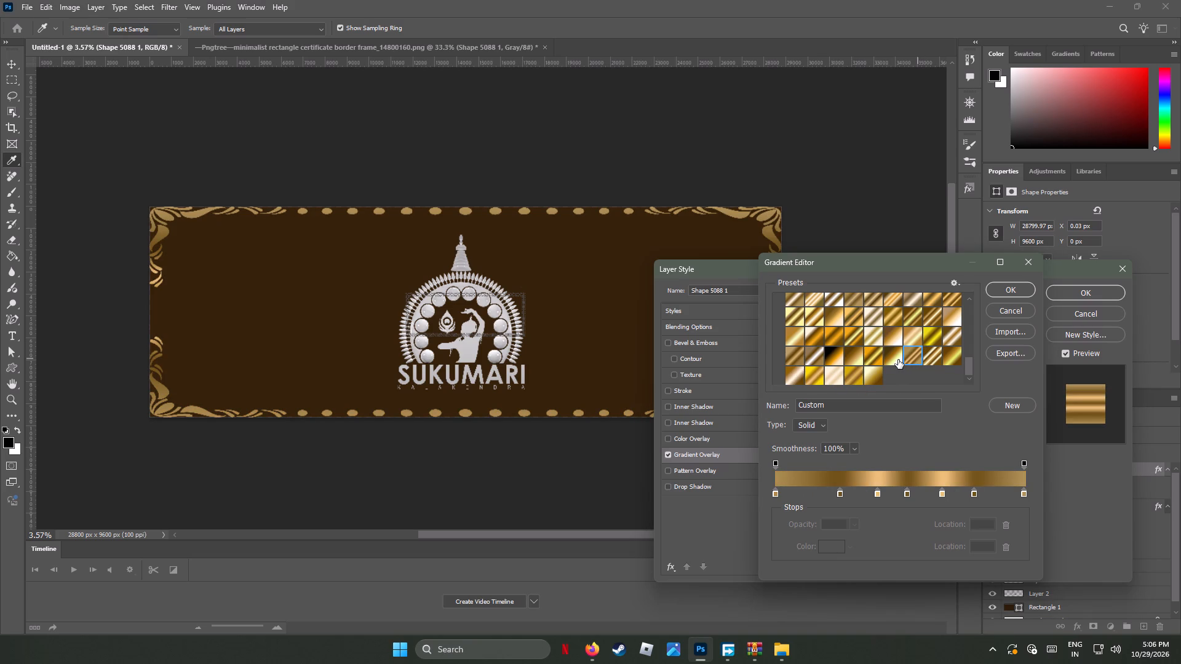
{"action": "left_click", "coordinate": [893, 352]}
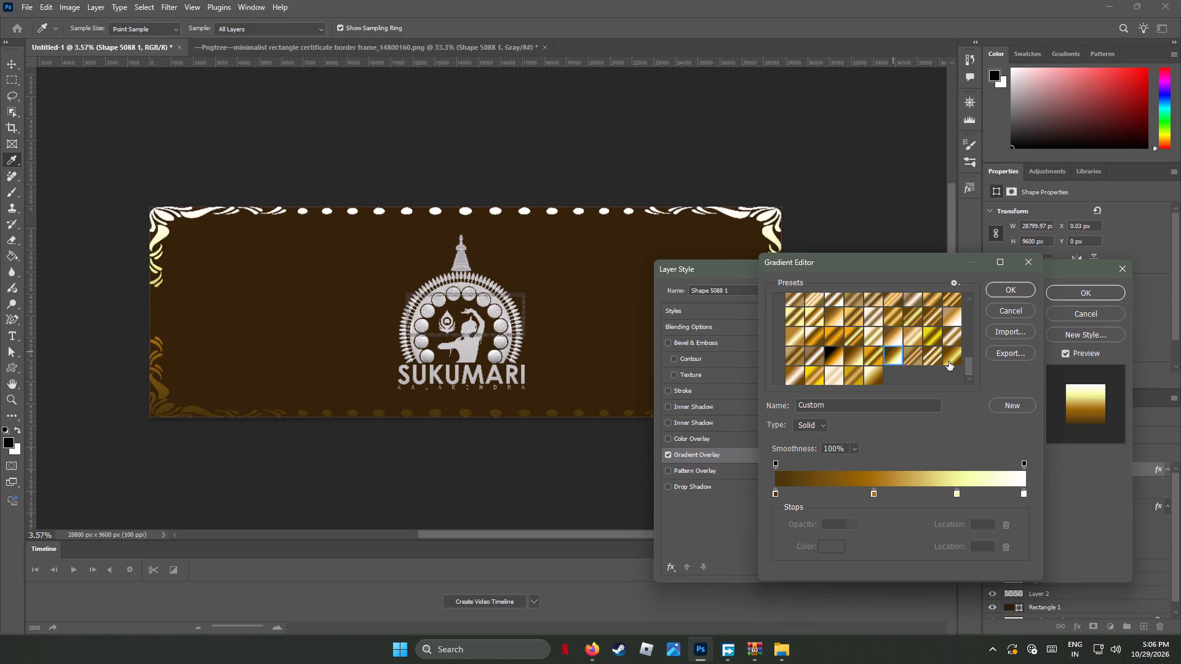
{"action": "left_click", "coordinate": [956, 354]}
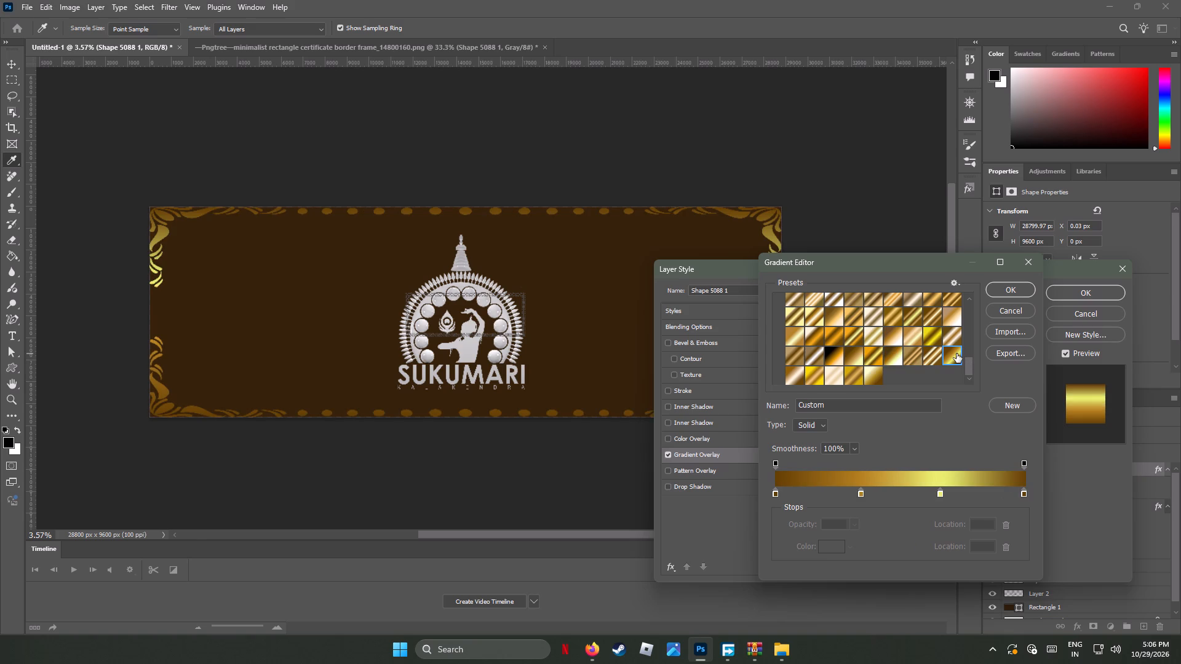
{"action": "left_click", "coordinate": [875, 357]}
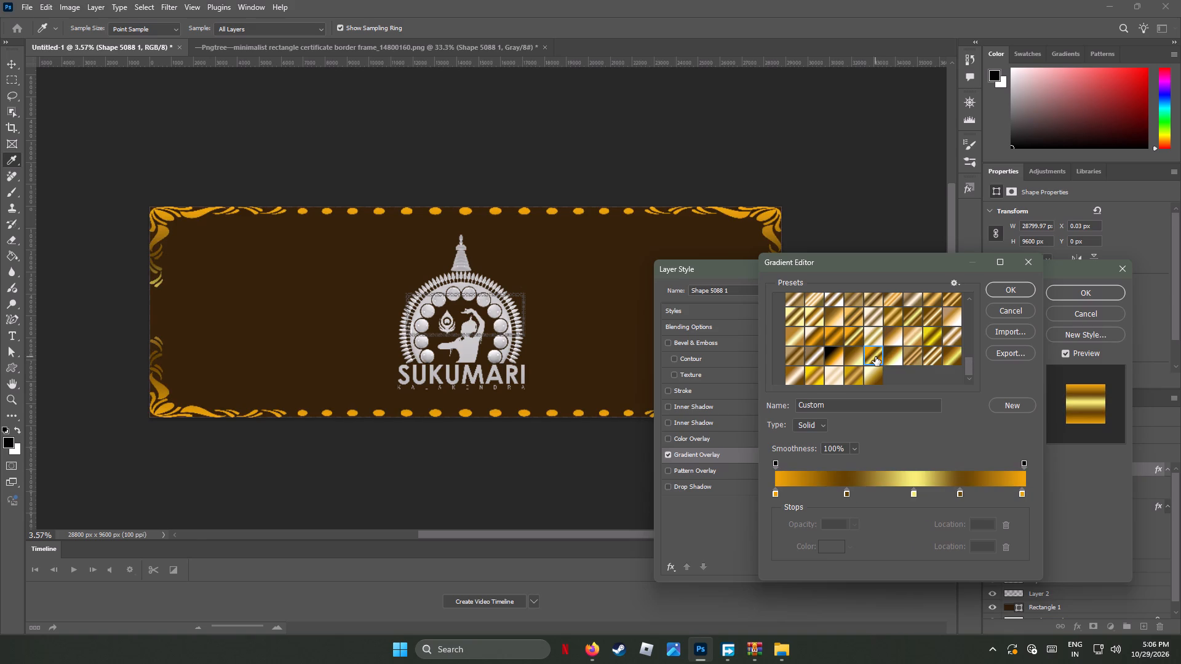
{"action": "left_click", "coordinate": [1008, 289]}
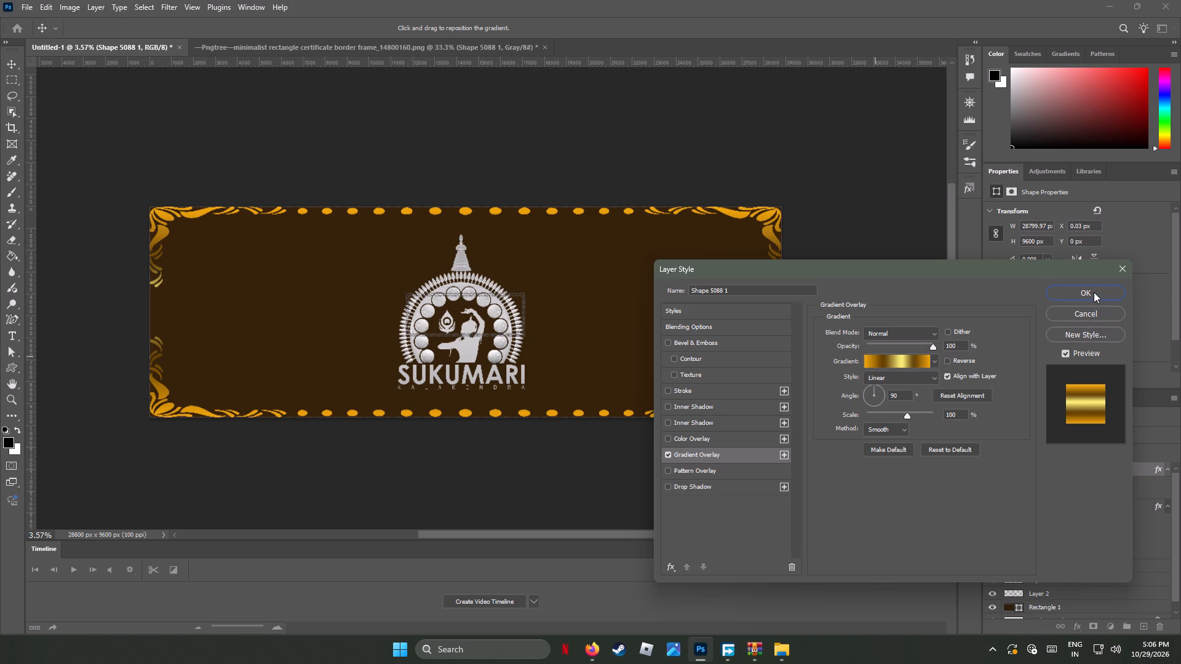
Add a Bevel & Emboss effect to the frame shape with the Outer Bevel style and a size of 18 px.
{"action": "left_click", "coordinate": [704, 339]}
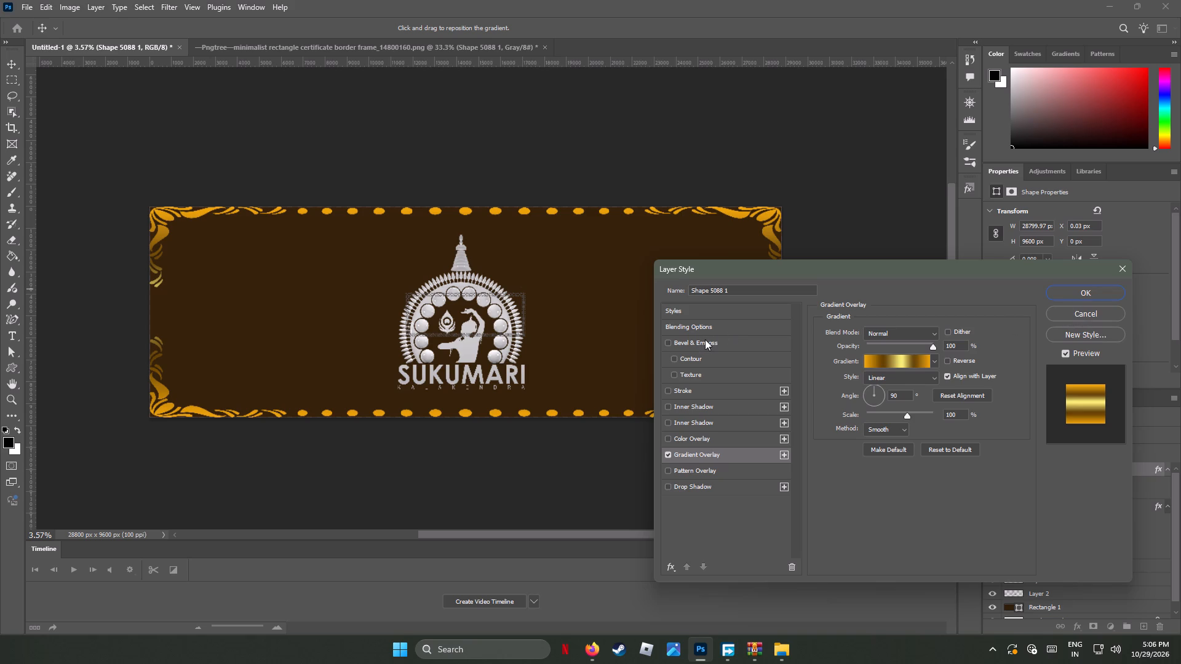
{"action": "left_click", "coordinate": [705, 339]}
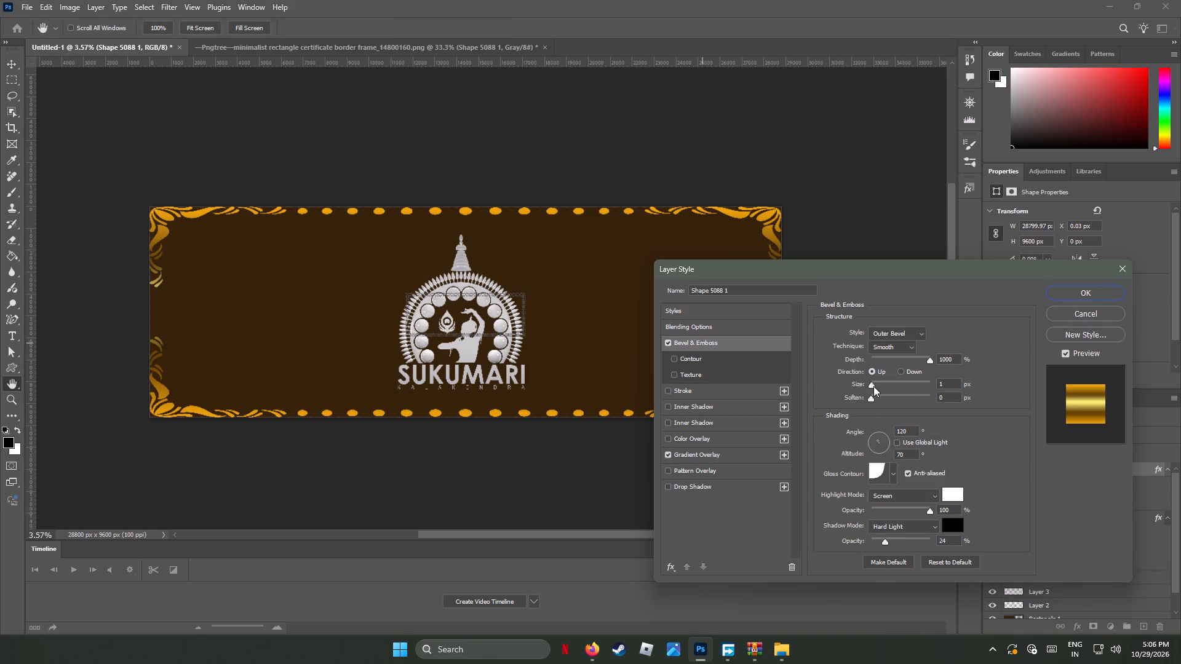
{"action": "left_click_drag", "start_coordinate": [872, 384], "coordinate": [878, 384]}
{"action": "left_click_drag", "start_coordinate": [878, 384], "coordinate": [888, 385]}
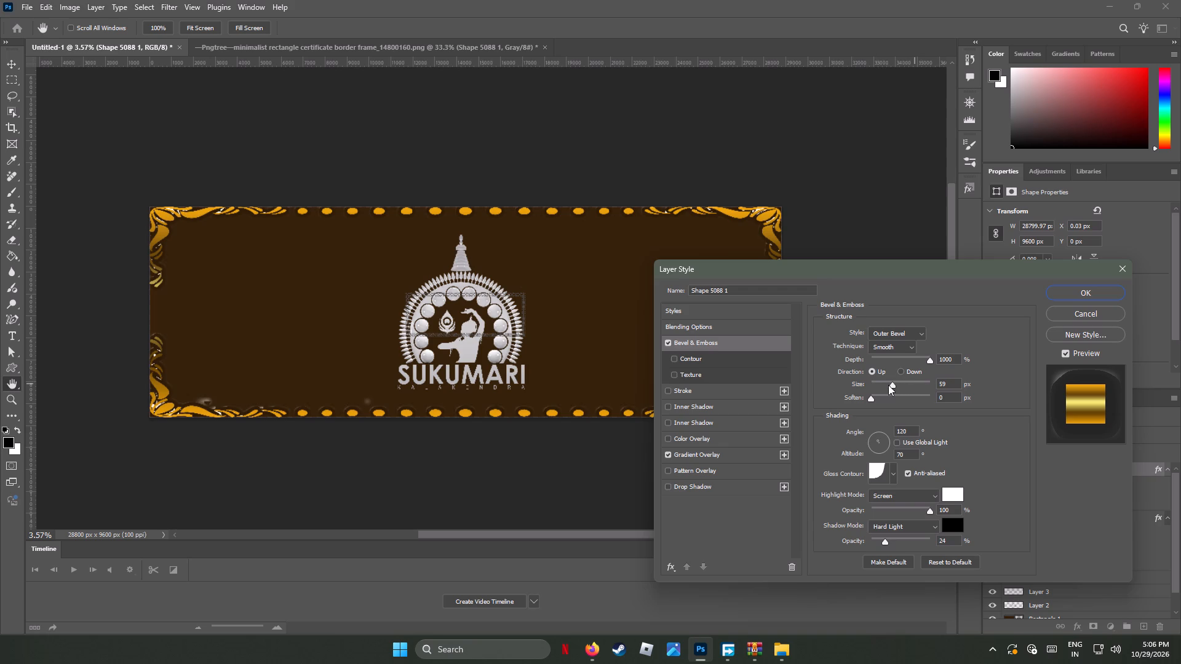
{"action": "left_click_drag", "start_coordinate": [888, 385], "coordinate": [880, 383]}
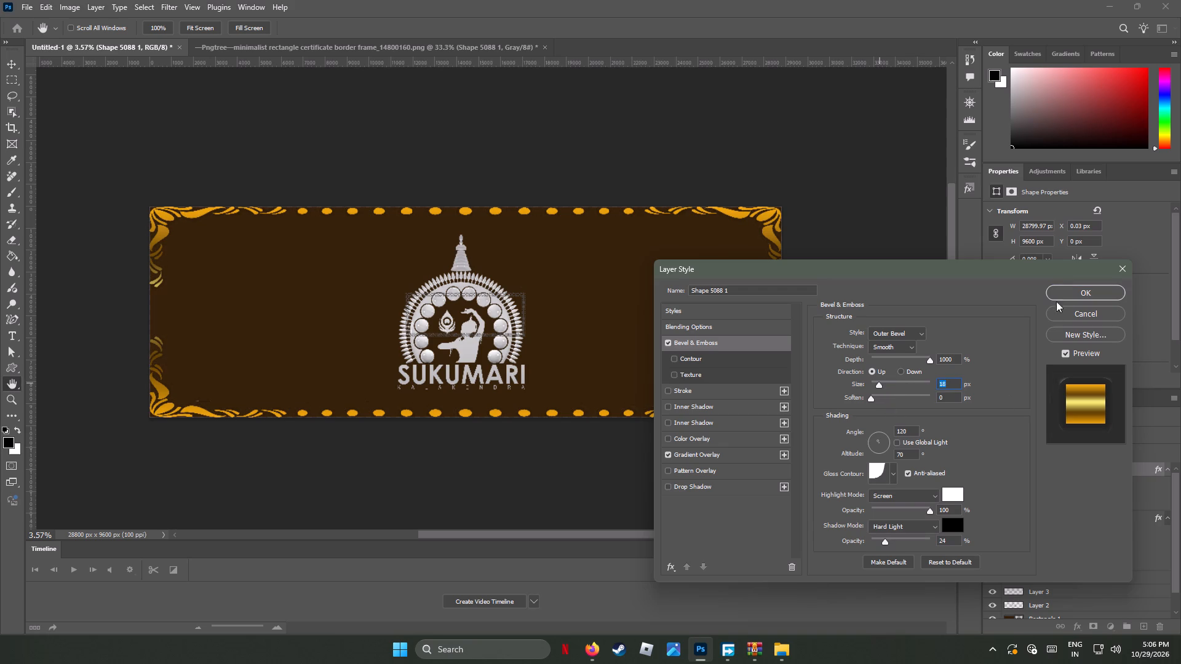
{"action": "left_click", "coordinate": [1065, 292]}
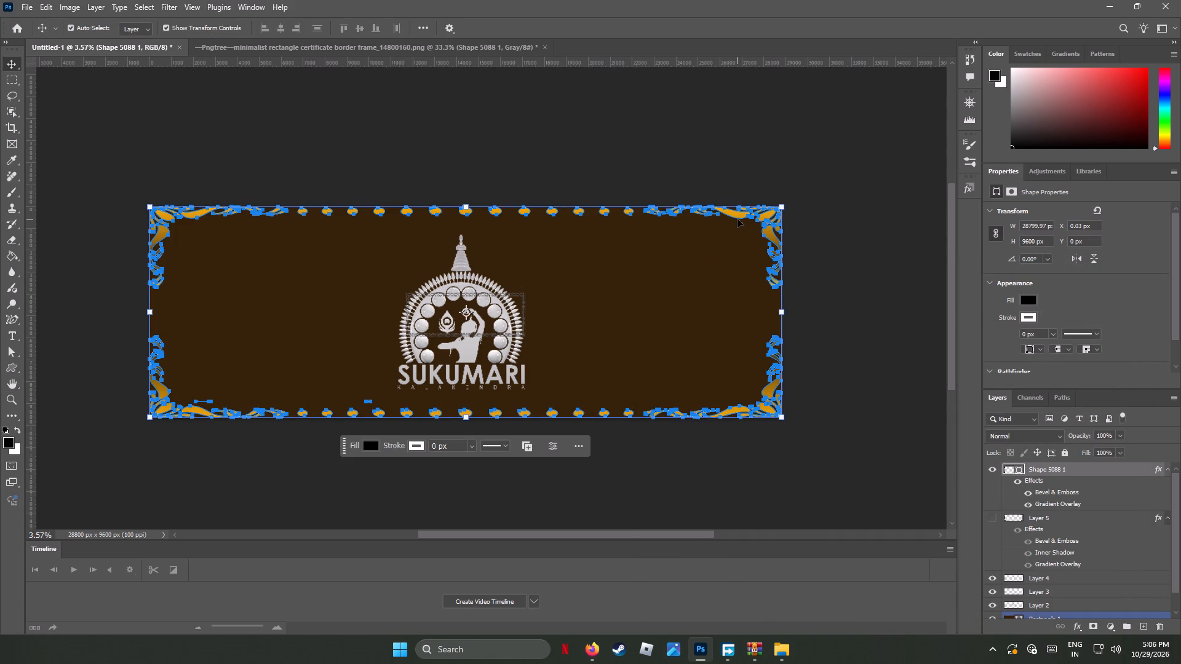
Reopen the frame shape's Bevel & Emboss settings while viewing the top border ornaments closely, and set the bevel size to 43 px.
{"action": "scroll", "coordinate": [742, 205], "scroll_direction": "up", "scroll_amount": 4, "text": "alt"}
{"action": "scroll", "coordinate": [741, 205], "scroll_direction": "down", "scroll_amount": 2, "text": "alt"}
{"action": "scroll", "coordinate": [741, 205], "scroll_direction": "up", "scroll_amount": 4, "text": "alt"}
{"action": "scroll", "coordinate": [744, 205], "scroll_direction": "down", "scroll_amount": 1, "text": "alt"}
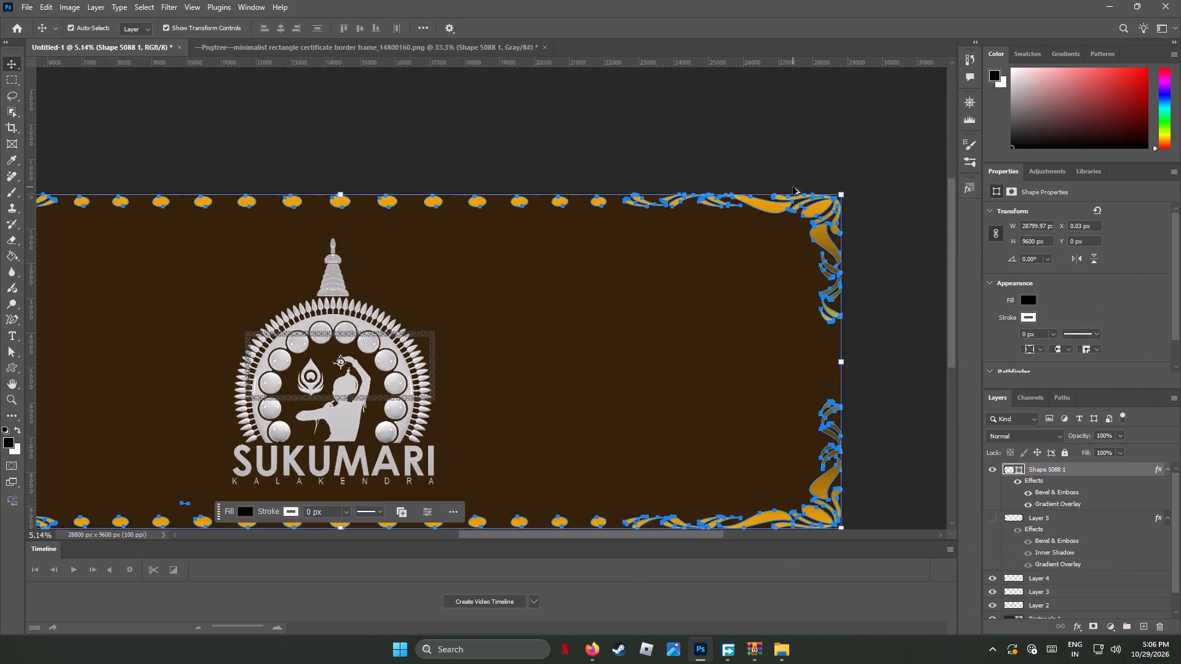
{"action": "scroll", "coordinate": [793, 187], "scroll_direction": "up", "scroll_amount": 5, "text": "alt"}
{"action": "scroll", "coordinate": [793, 187], "scroll_direction": "down", "scroll_amount": 1, "text": "alt"}
{"action": "scroll", "coordinate": [793, 187], "scroll_direction": "up", "scroll_amount": 8, "text": "alt"}
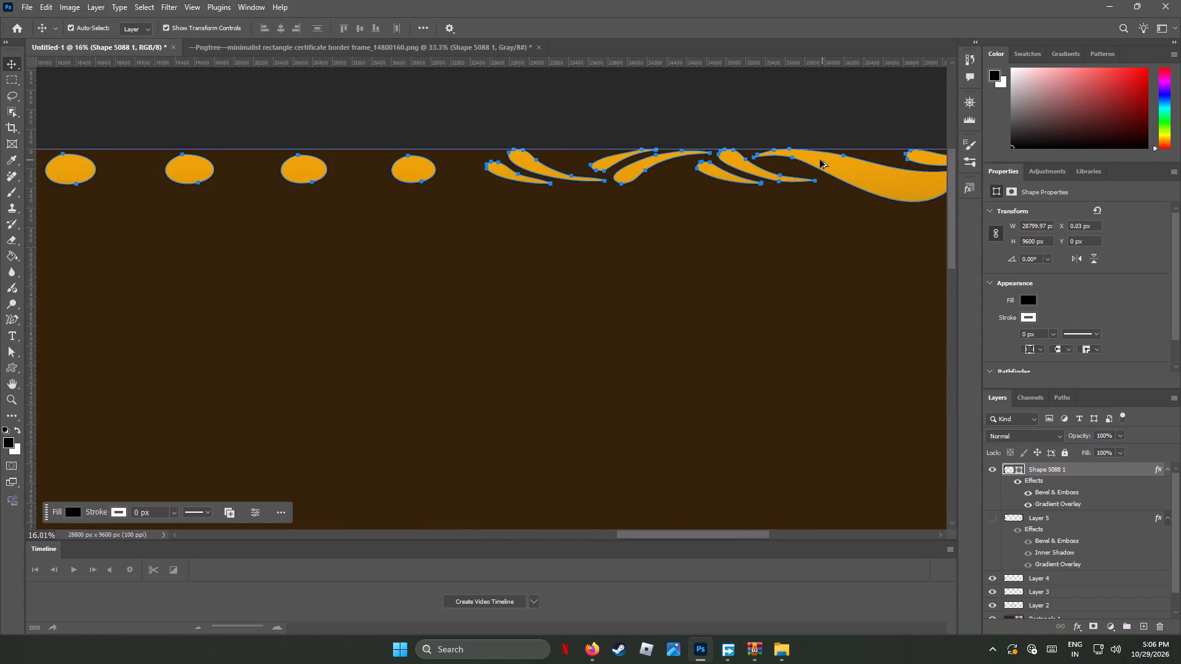
{"action": "right_click", "coordinate": [1071, 468]}
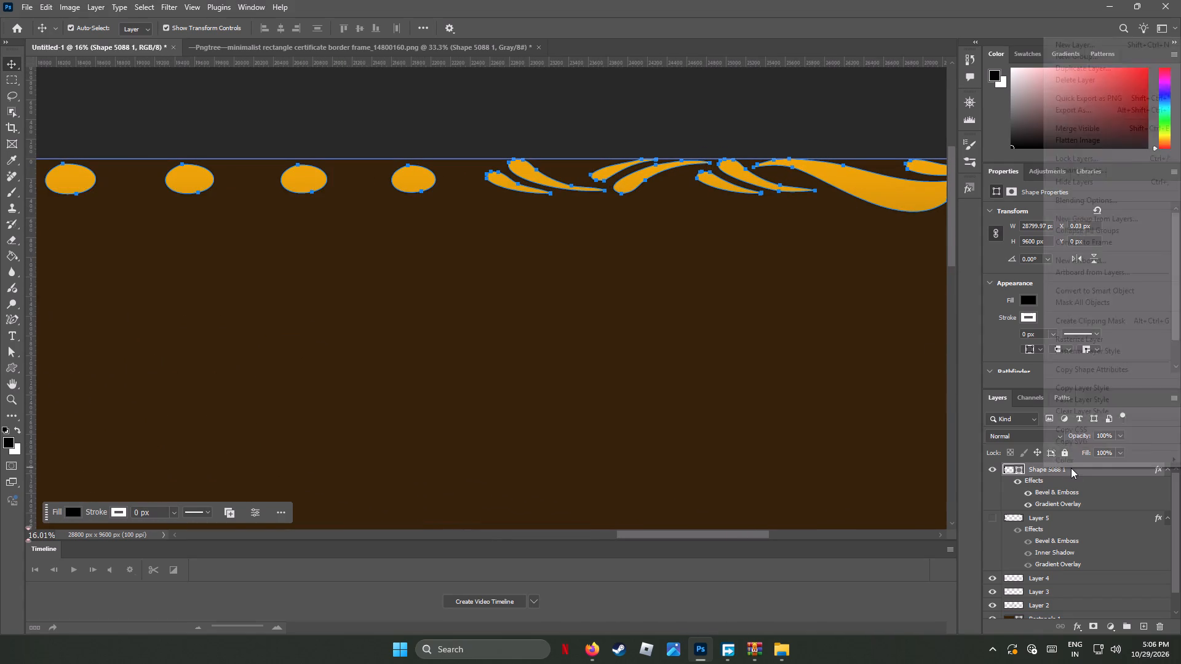
{"action": "left_click", "coordinate": [1110, 199]}
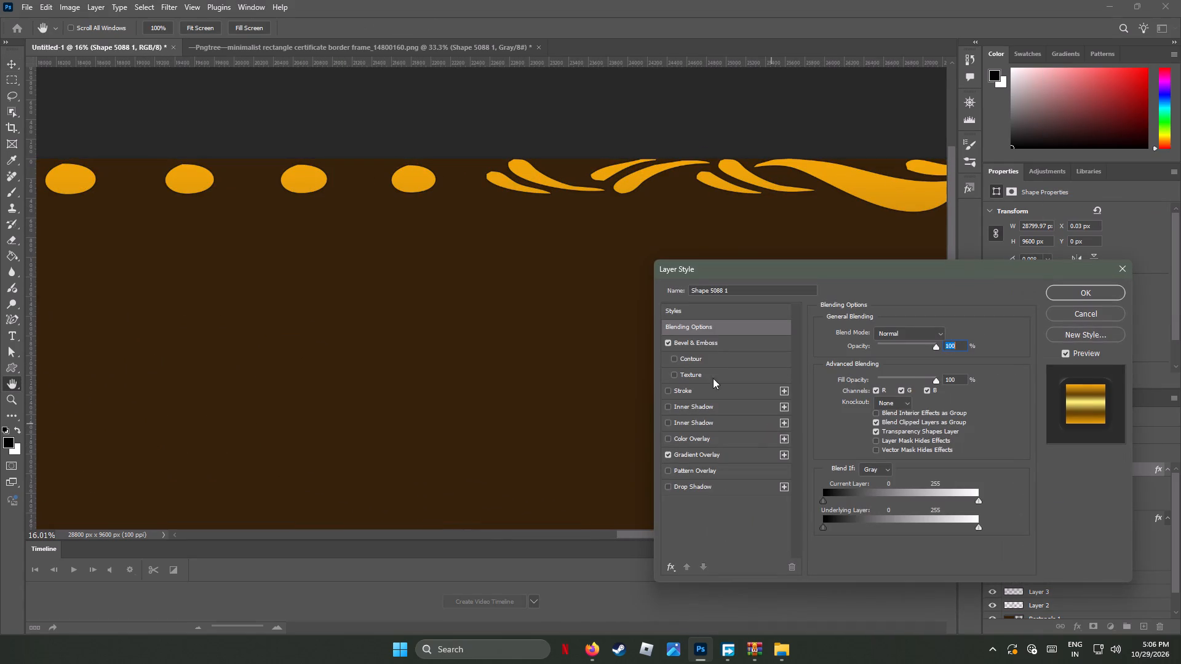
{"action": "left_click", "coordinate": [713, 343]}
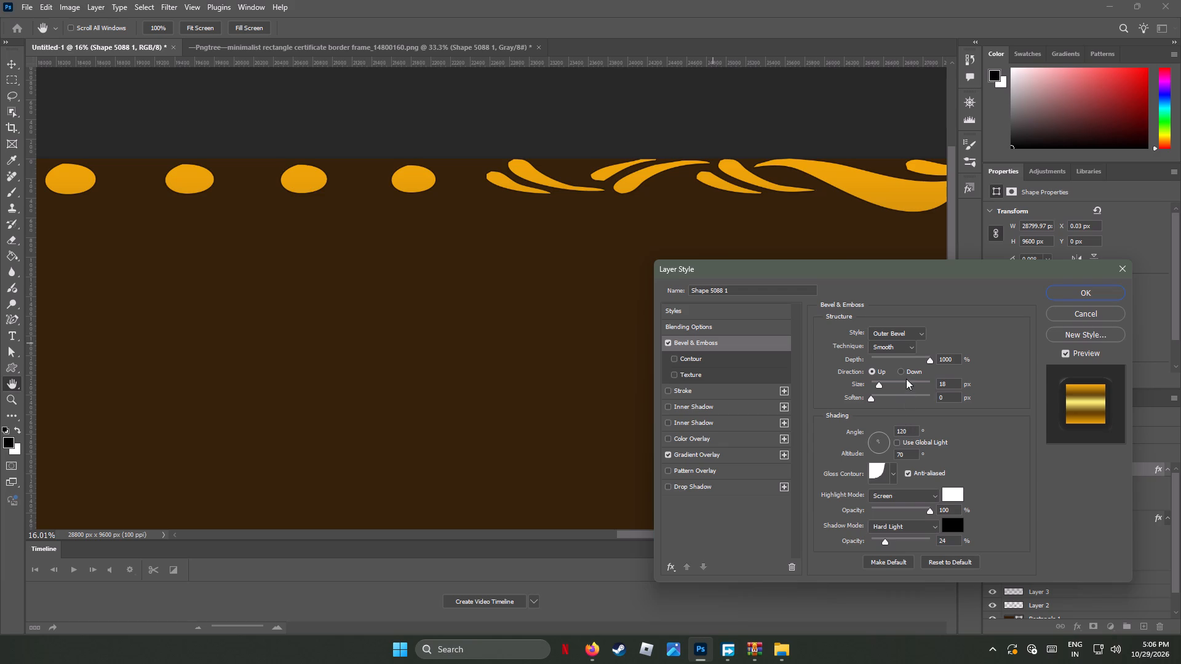
{"action": "left_click_drag", "start_coordinate": [878, 384], "coordinate": [878, 383]}
{"action": "left_click_drag", "start_coordinate": [878, 383], "coordinate": [940, 393]}
{"action": "left_click_drag", "start_coordinate": [932, 385], "coordinate": [896, 381]}
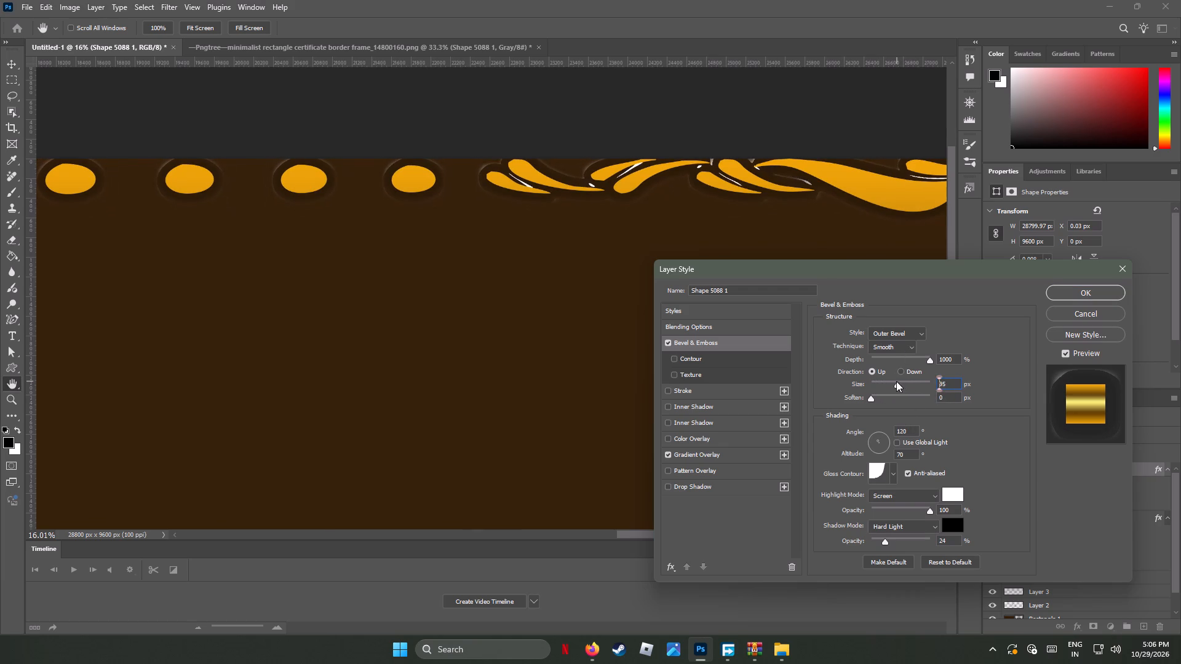
{"action": "left_click_drag", "start_coordinate": [896, 381], "coordinate": [885, 379]}
Switch the frame shape's bevel style to Inner Bevel, with a size of 183 px and soften of 5 px.
{"action": "left_click", "coordinate": [921, 332]}
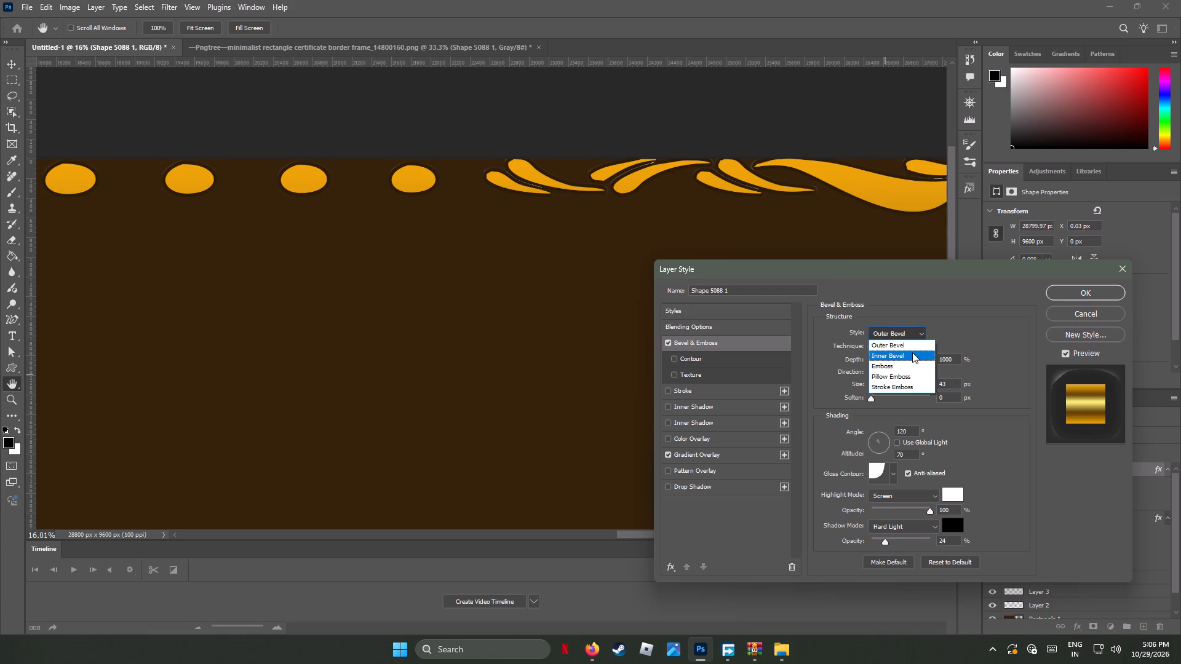
{"action": "left_click", "coordinate": [912, 353]}
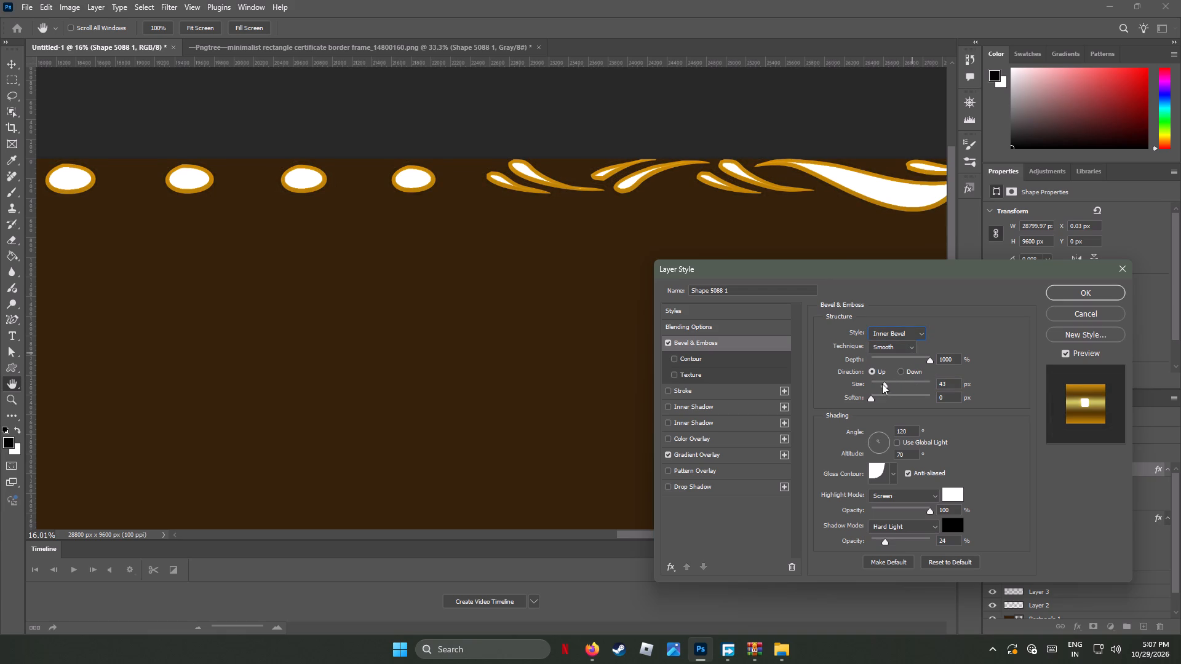
{"action": "left_click_drag", "start_coordinate": [882, 384], "coordinate": [909, 390]}
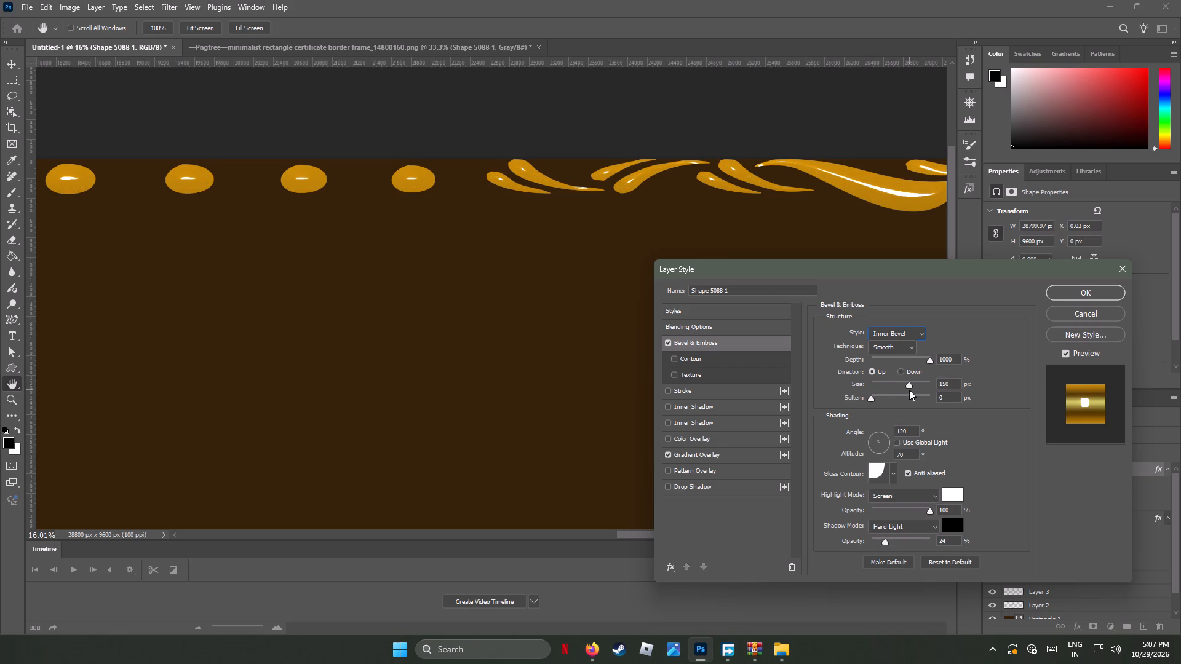
{"action": "left_click_drag", "start_coordinate": [909, 390], "coordinate": [905, 387]}
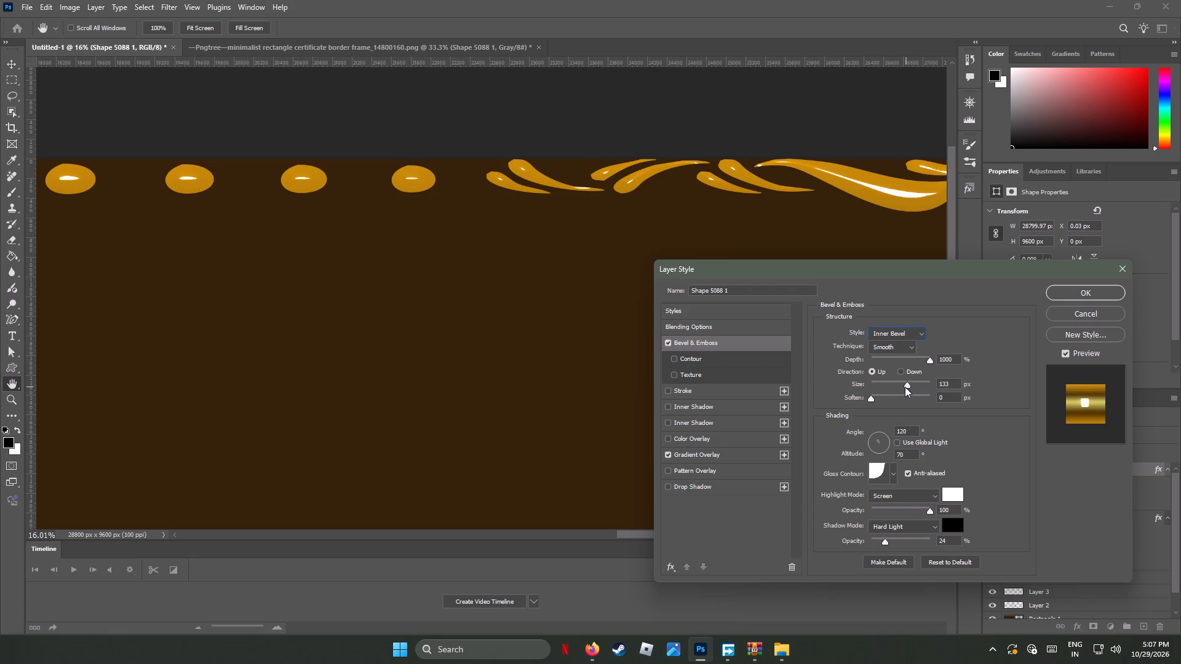
{"action": "left_click_drag", "start_coordinate": [905, 387], "coordinate": [911, 389]}
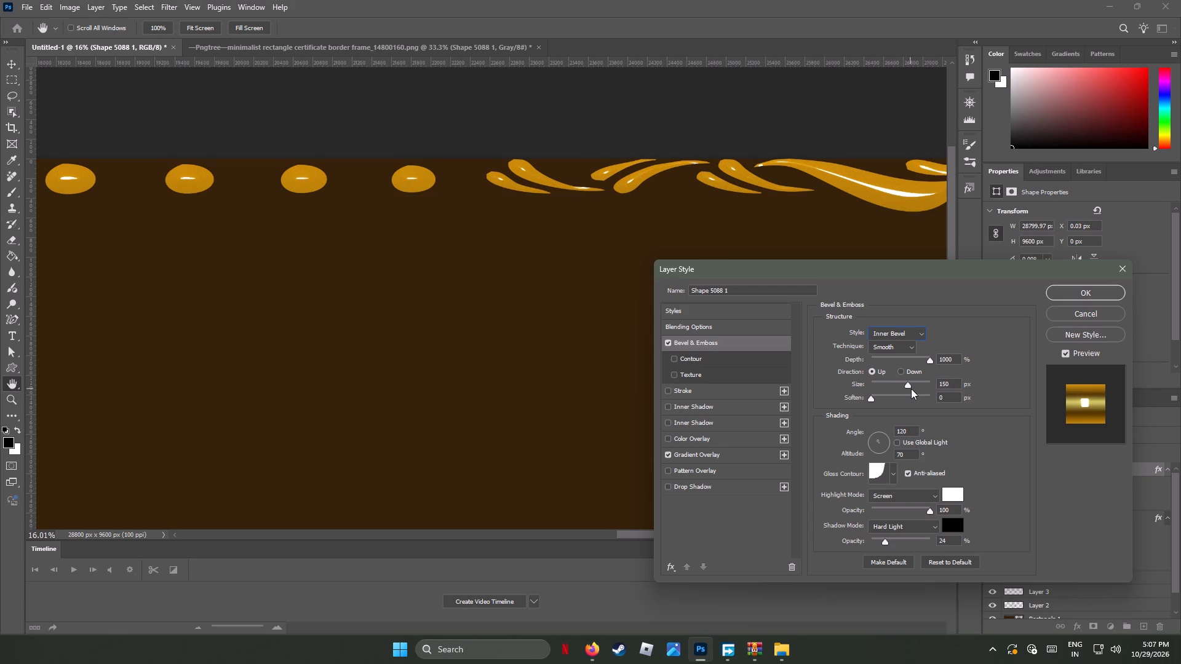
{"action": "left_click_drag", "start_coordinate": [911, 389], "coordinate": [917, 389]}
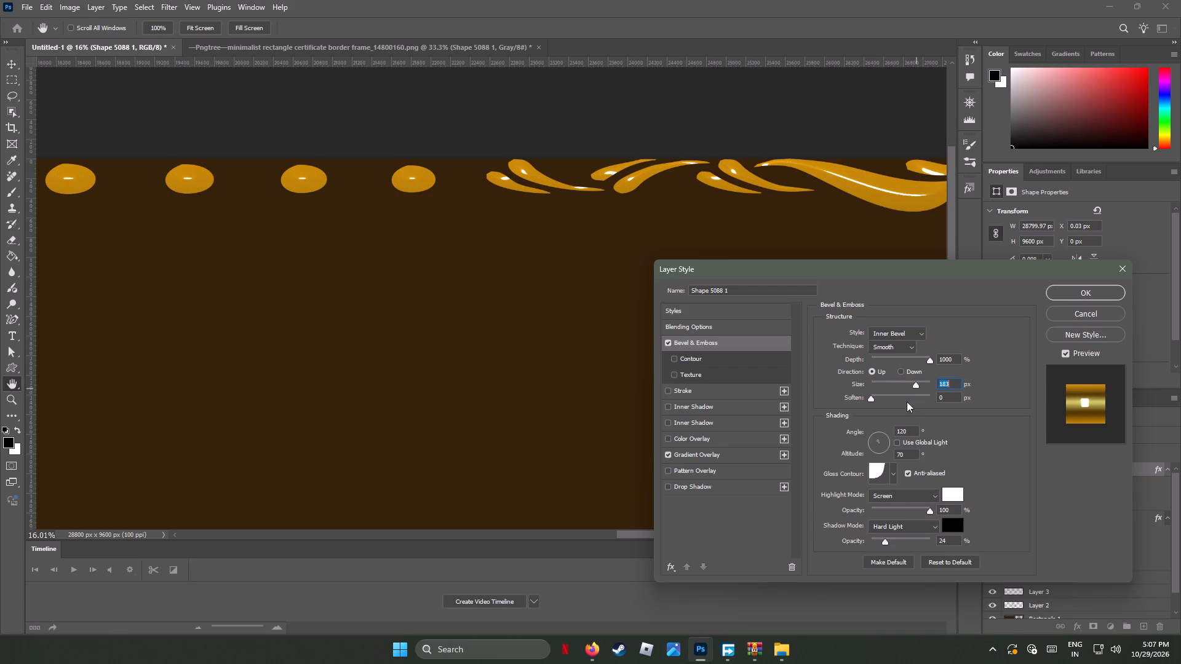
{"action": "left_click_drag", "start_coordinate": [872, 399], "coordinate": [917, 403]}
{"action": "left_click_drag", "start_coordinate": [917, 403], "coordinate": [936, 406]}
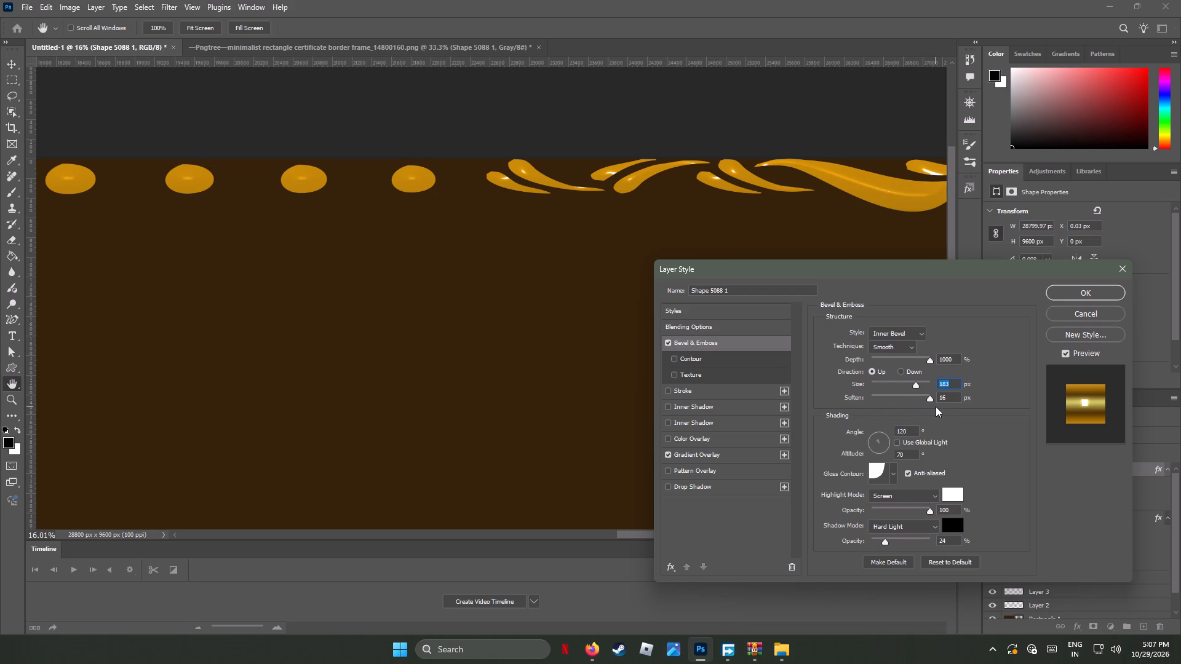
{"action": "left_click_drag", "start_coordinate": [936, 406], "coordinate": [888, 405]}
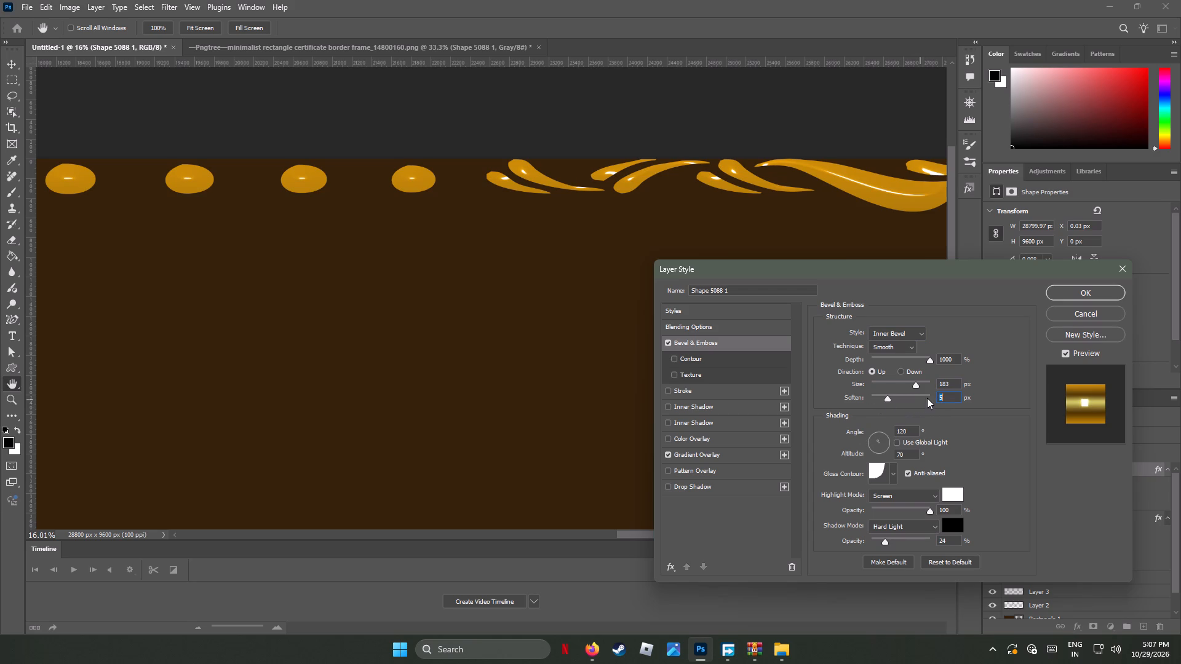
Try different bevel sizes on the frame ornaments and set the size to 250 px.
{"action": "left_click_drag", "start_coordinate": [915, 385], "coordinate": [907, 385]}
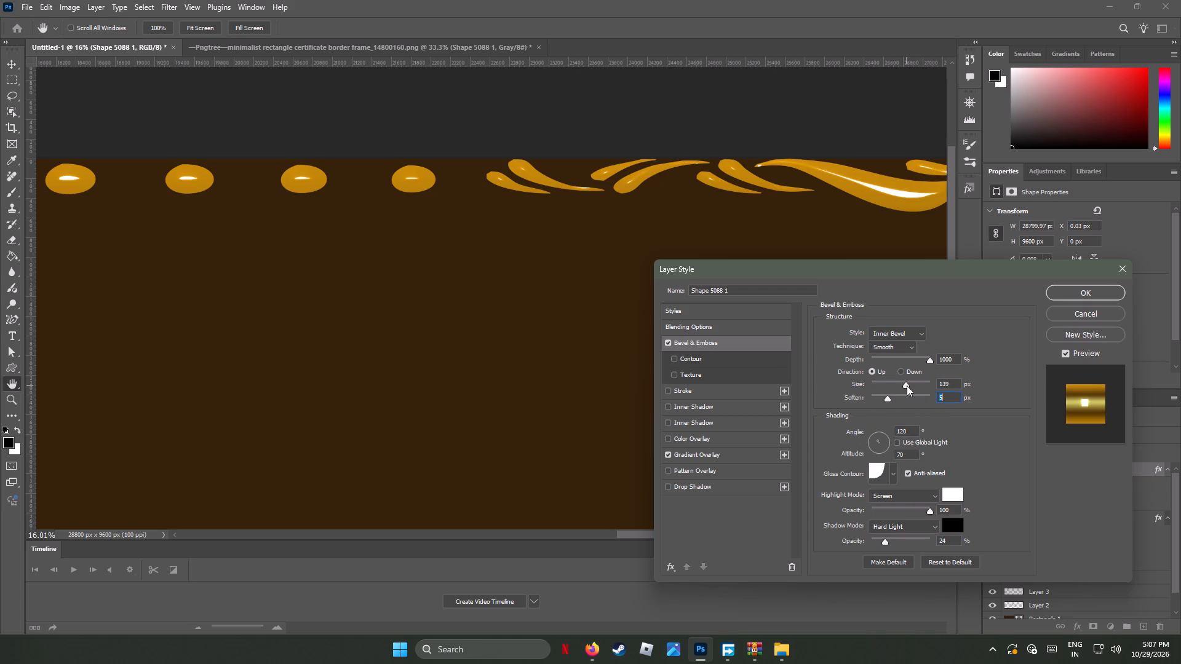
{"action": "left_click_drag", "start_coordinate": [907, 385], "coordinate": [950, 389]}
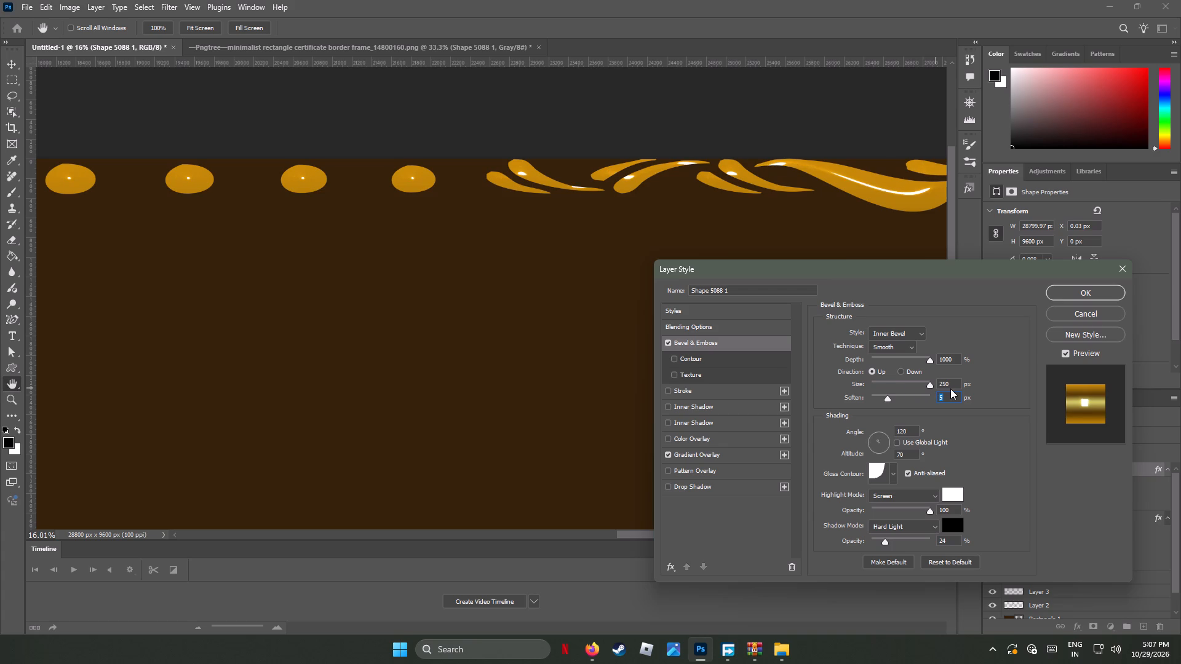
{"action": "left_click_drag", "start_coordinate": [950, 389], "coordinate": [952, 389]}
{"action": "left_click_drag", "start_coordinate": [952, 389], "coordinate": [936, 387]}
{"action": "left_click_drag", "start_coordinate": [936, 387], "coordinate": [920, 385]}
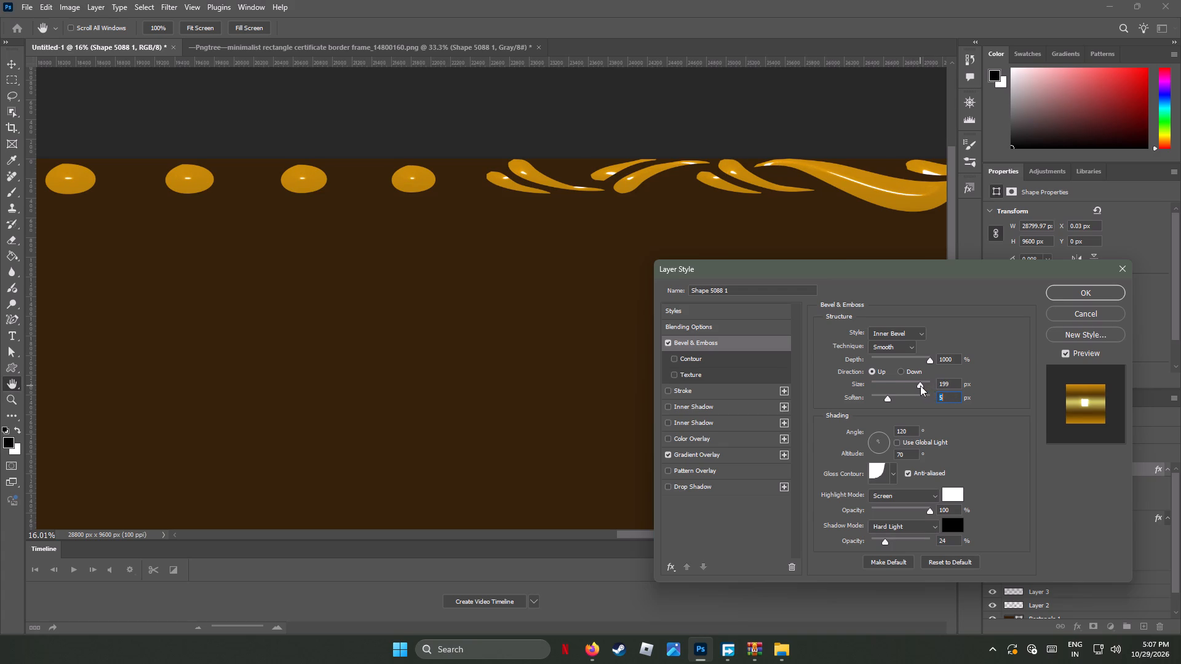
{"action": "left_click_drag", "start_coordinate": [920, 385], "coordinate": [936, 390]}
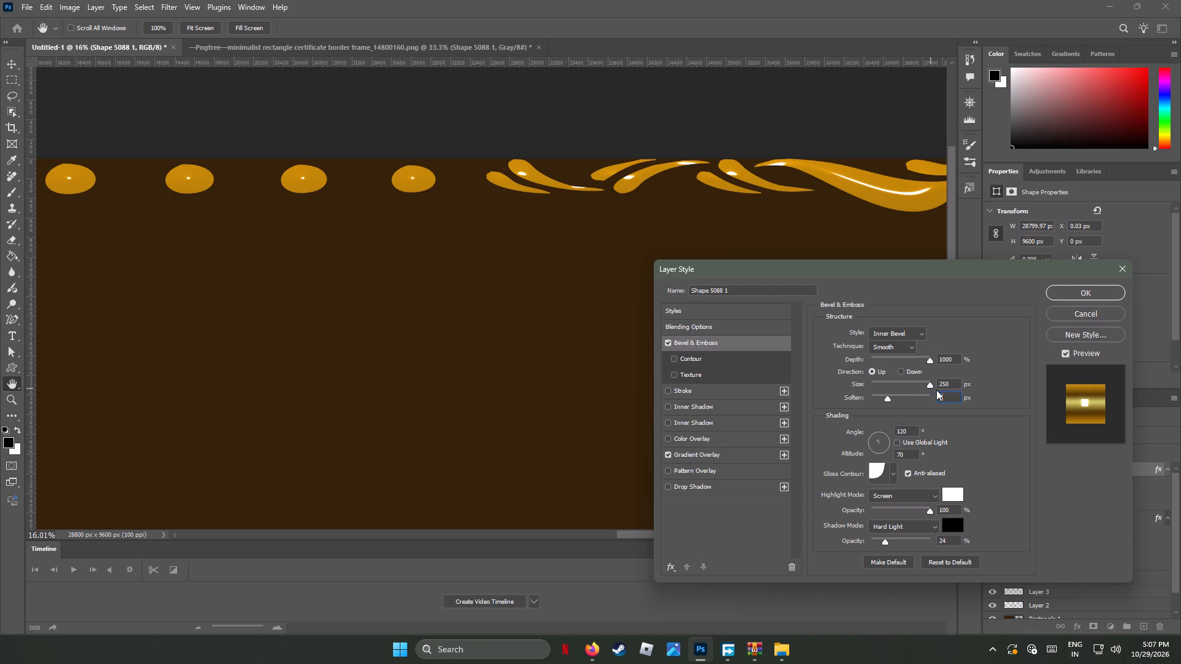
{"action": "left_click_drag", "start_coordinate": [936, 390], "coordinate": [990, 393]}
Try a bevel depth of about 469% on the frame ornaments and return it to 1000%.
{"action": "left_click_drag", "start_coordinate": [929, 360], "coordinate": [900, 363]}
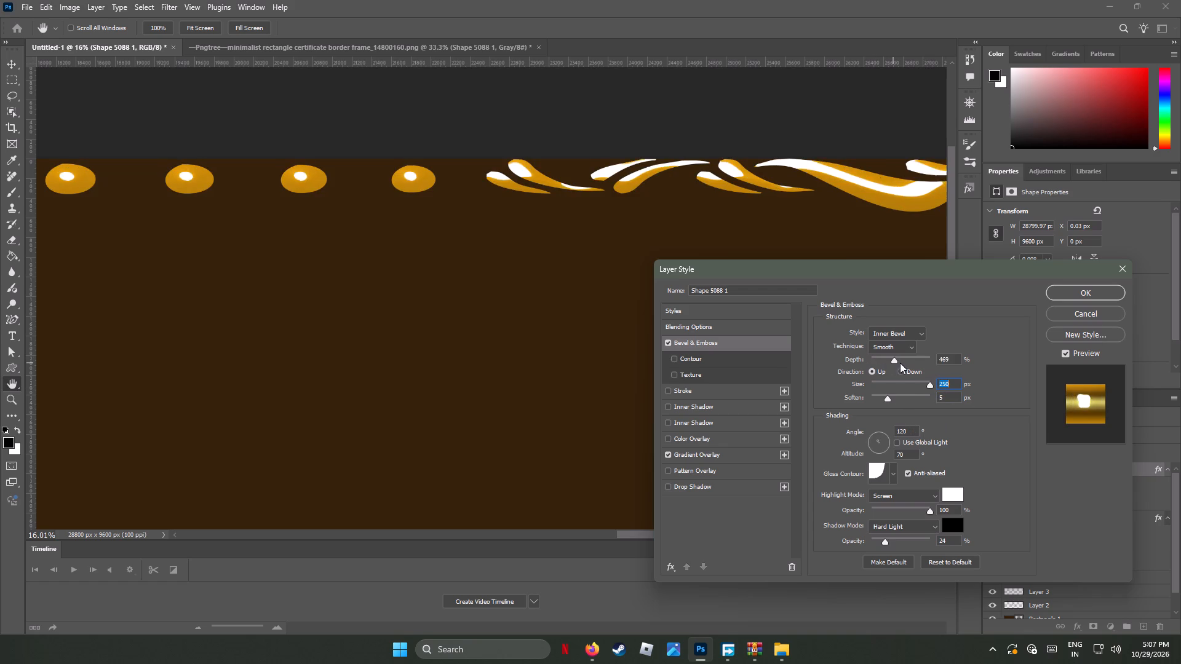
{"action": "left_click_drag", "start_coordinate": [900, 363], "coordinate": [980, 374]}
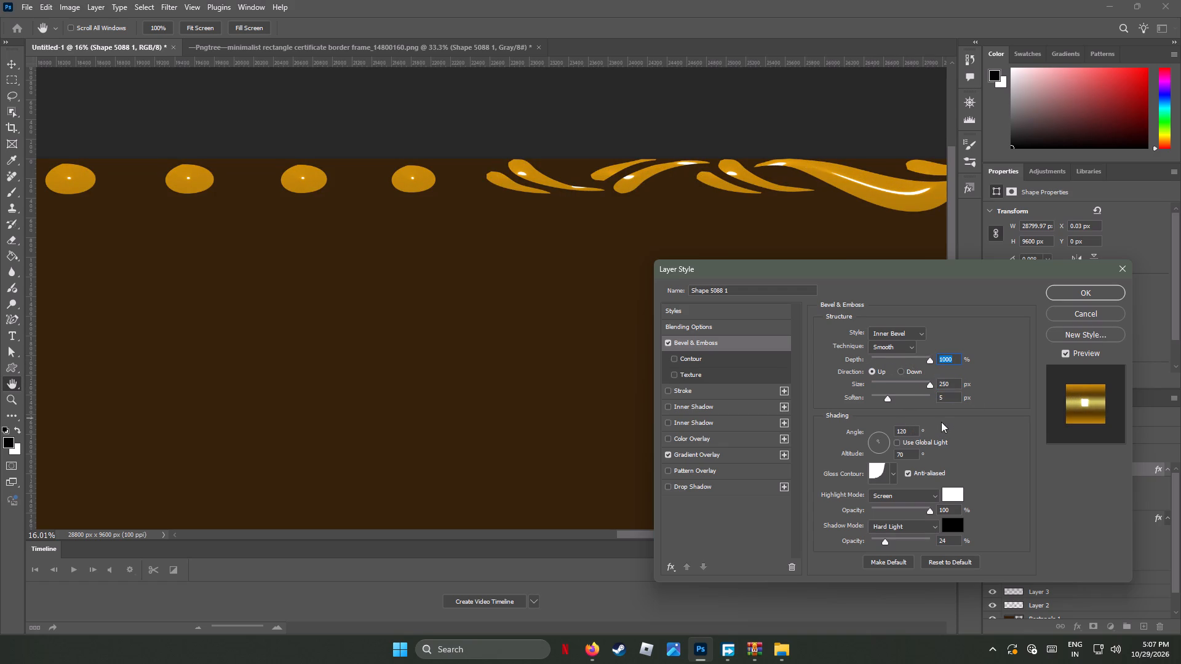
Set the bevel's soften value to 16 px and apply the frame shape's layer style.
{"action": "left_click_drag", "start_coordinate": [887, 398], "coordinate": [912, 399]}
{"action": "left_click_drag", "start_coordinate": [912, 399], "coordinate": [963, 401]}
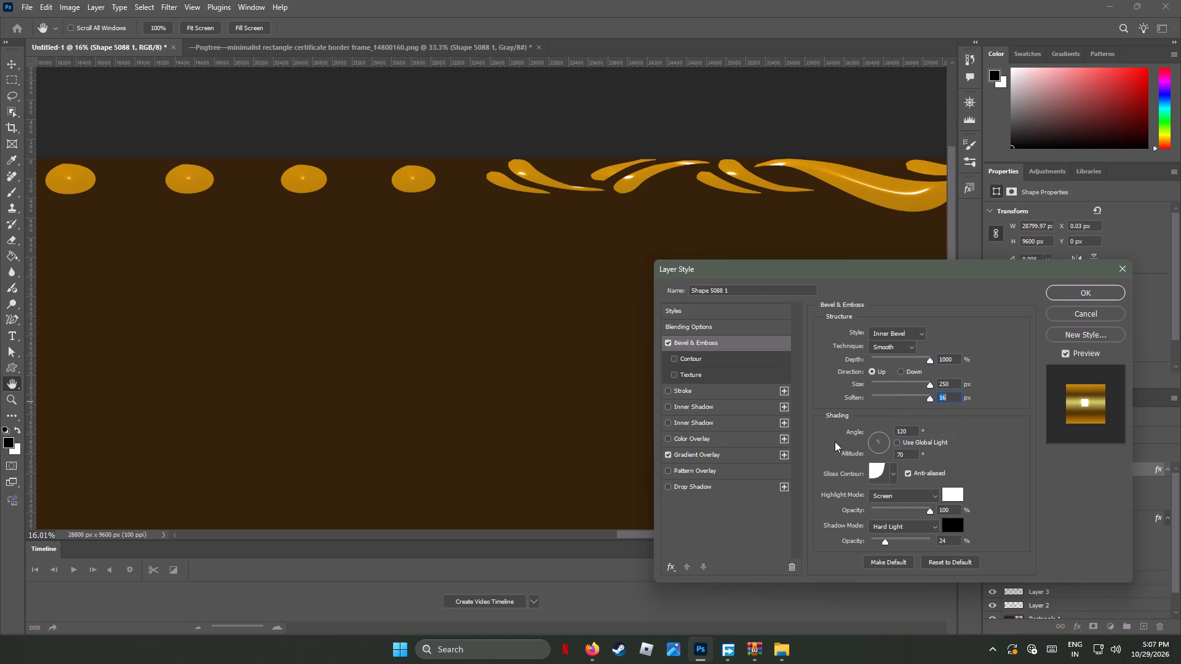
{"action": "left_click", "coordinate": [698, 454]}
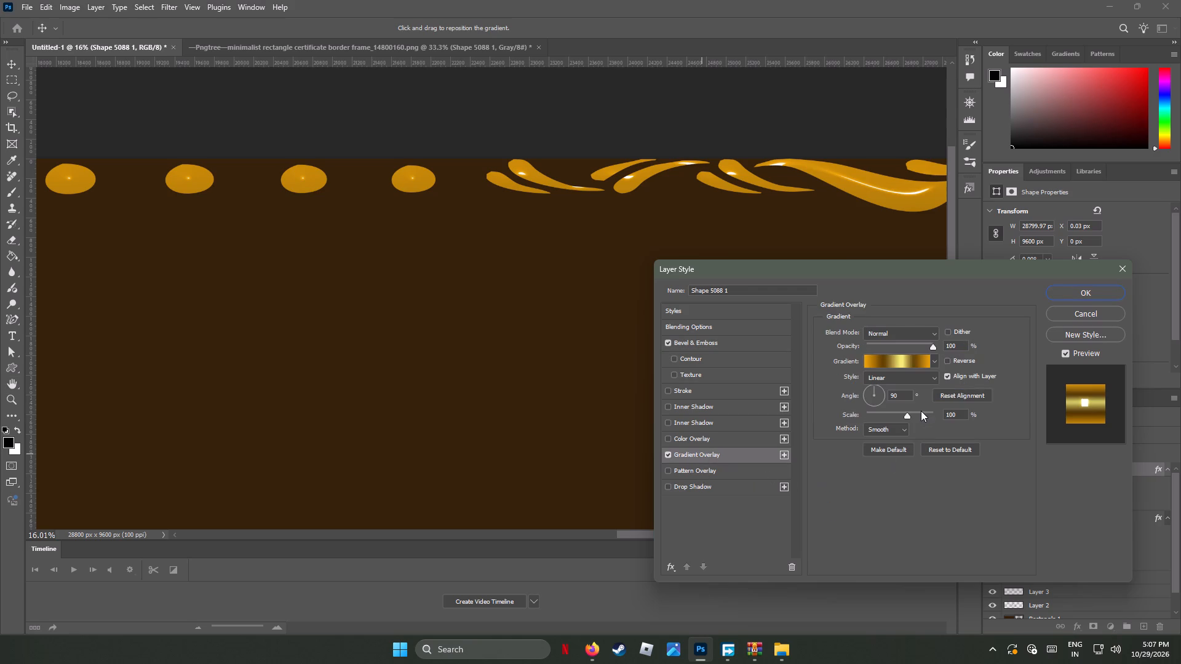
{"action": "left_click", "coordinate": [1086, 294]}
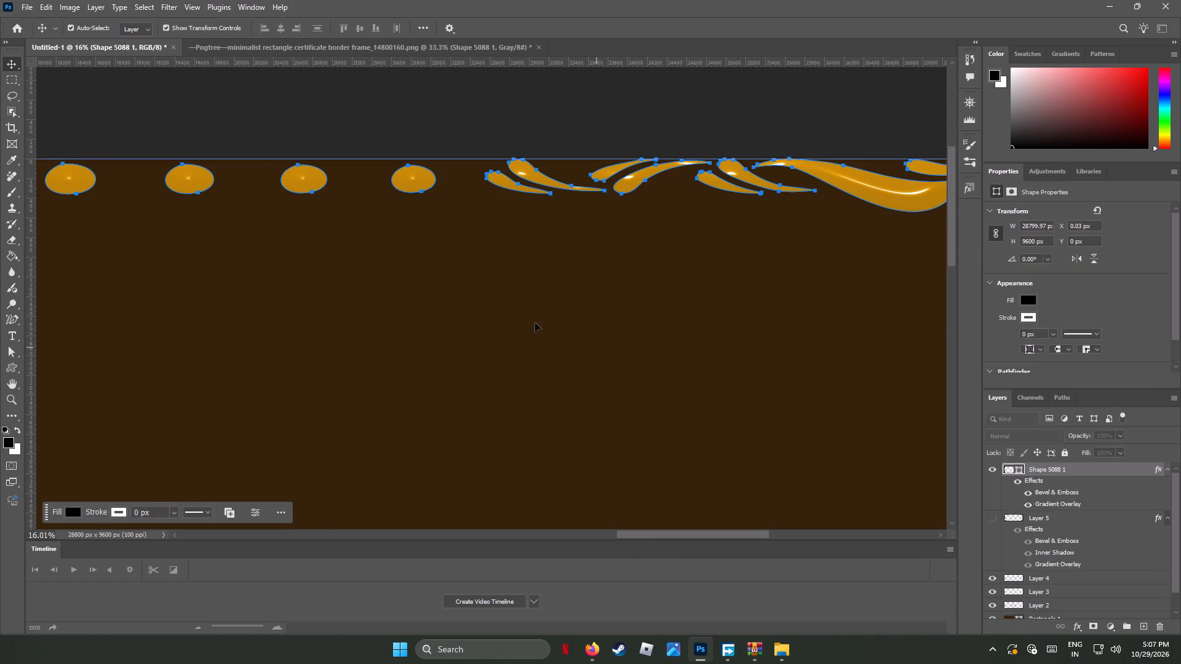
Check the border across the whole banner, reselect the frame shape, and open the layer style presets.
{"action": "scroll", "coordinate": [471, 254], "scroll_direction": "down", "scroll_amount": 14, "text": "alt"}
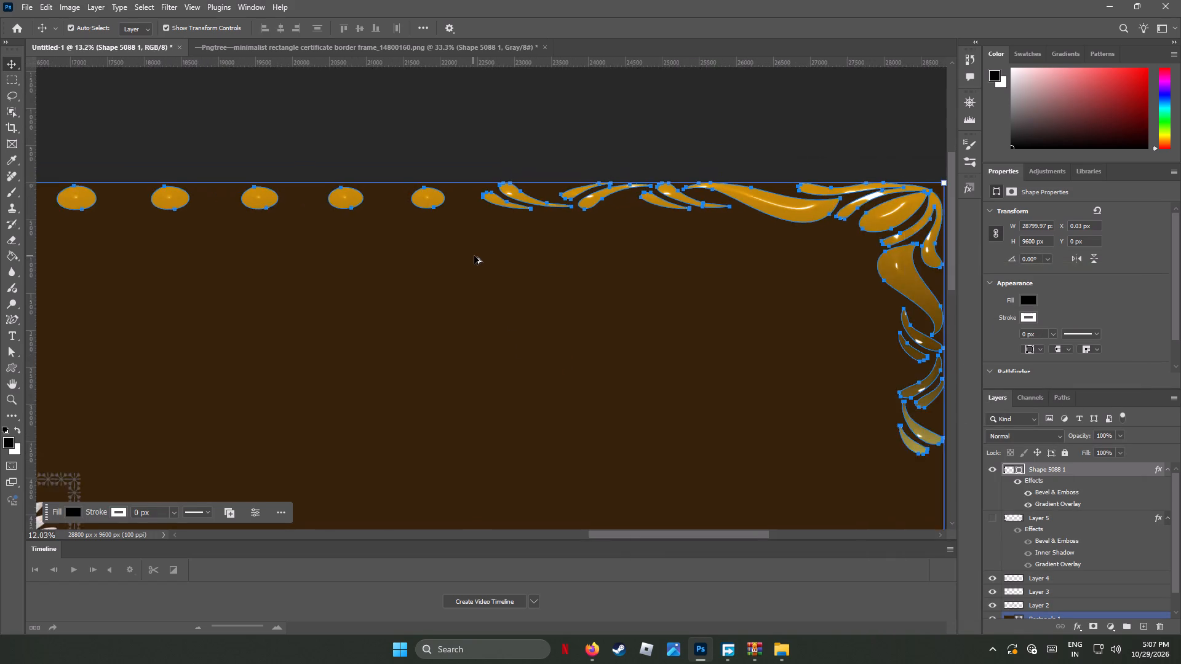
{"action": "scroll", "coordinate": [474, 256], "scroll_direction": "down", "scroll_amount": 3, "text": "alt"}
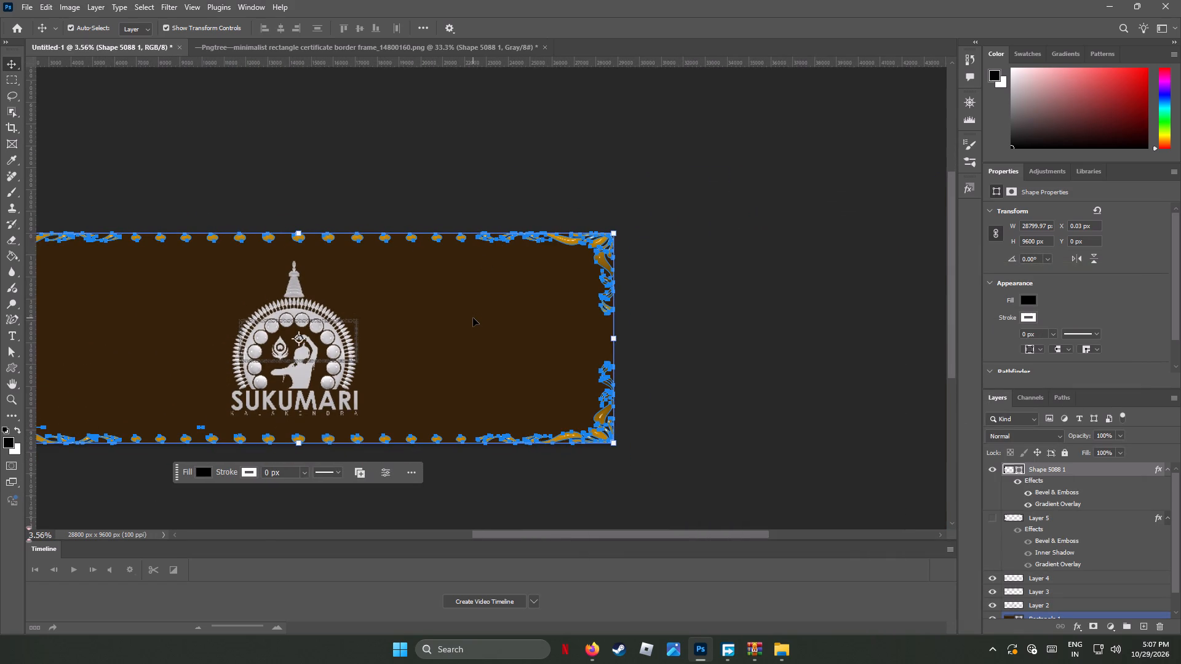
{"action": "left_click", "coordinate": [473, 318]}
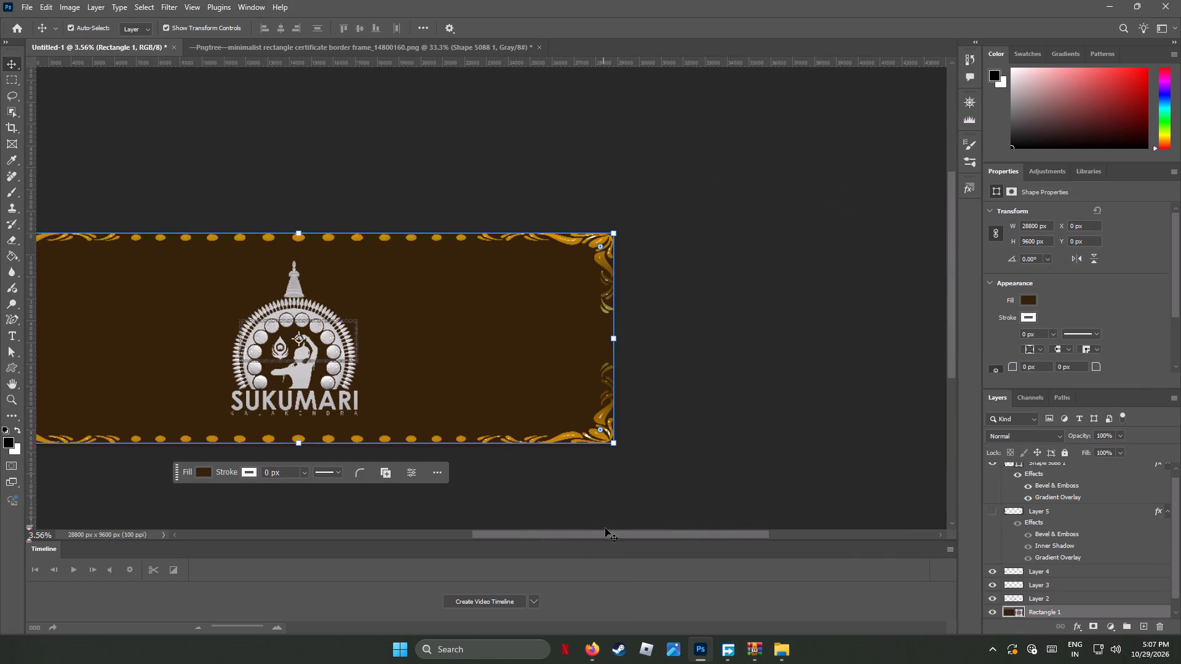
{"action": "left_click_drag", "start_coordinate": [608, 535], "coordinate": [562, 534]}
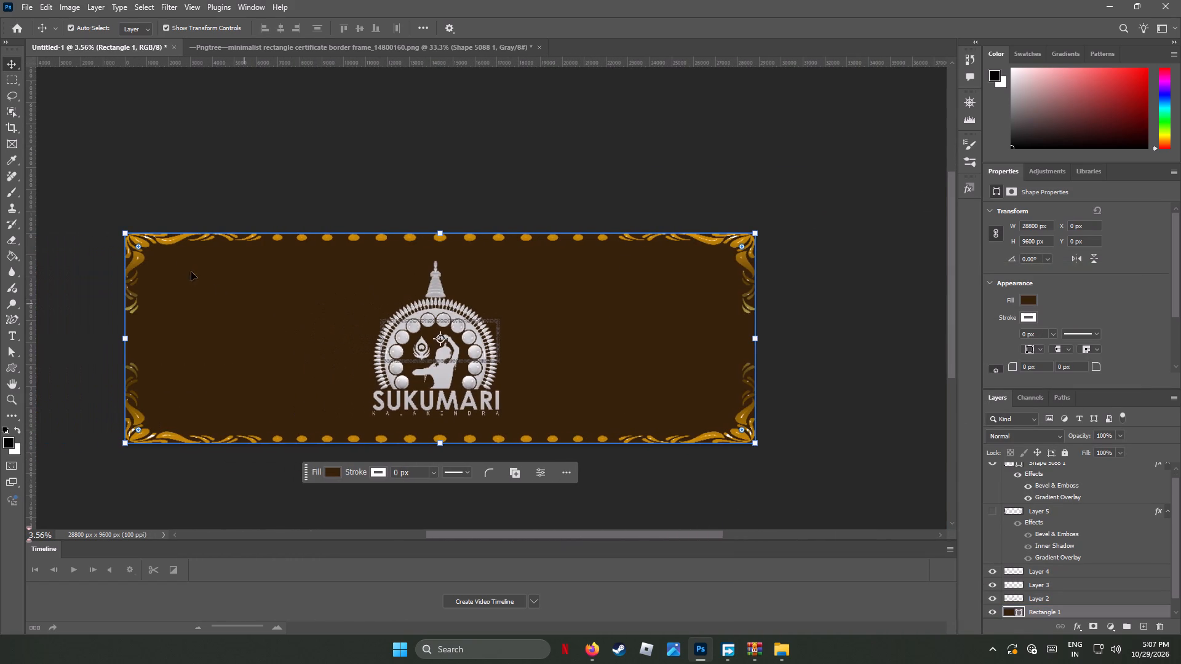
{"action": "left_click", "coordinate": [172, 243]}
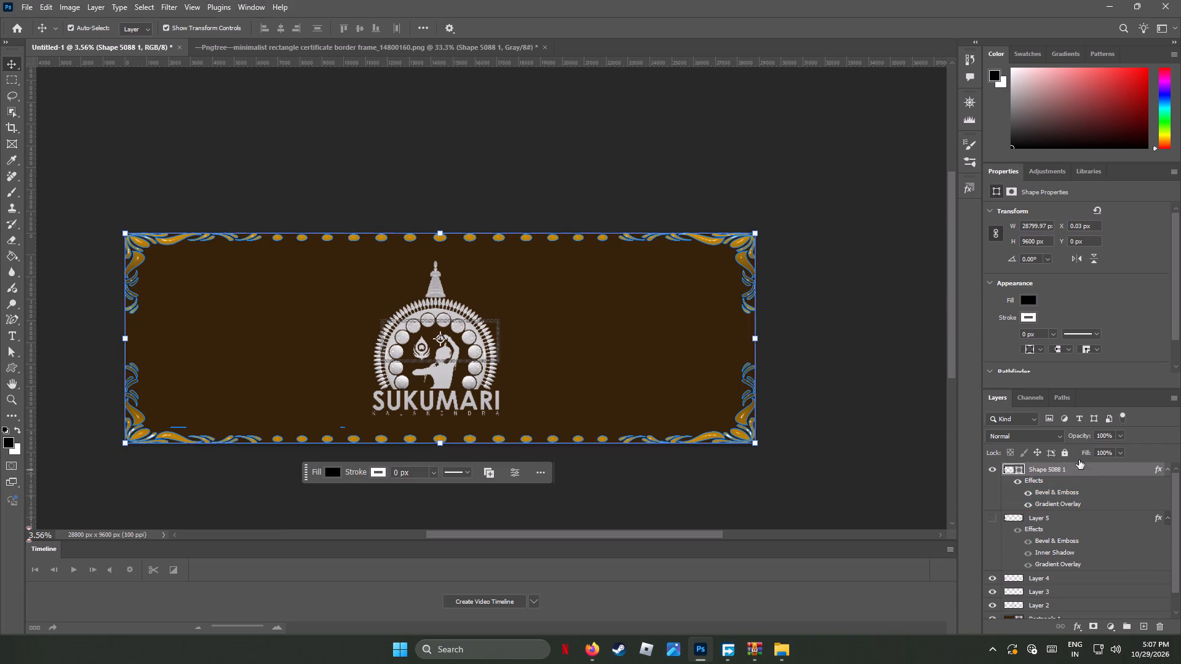
{"action": "right_click", "coordinate": [1084, 468]}
{"action": "left_click", "coordinate": [893, 208]}
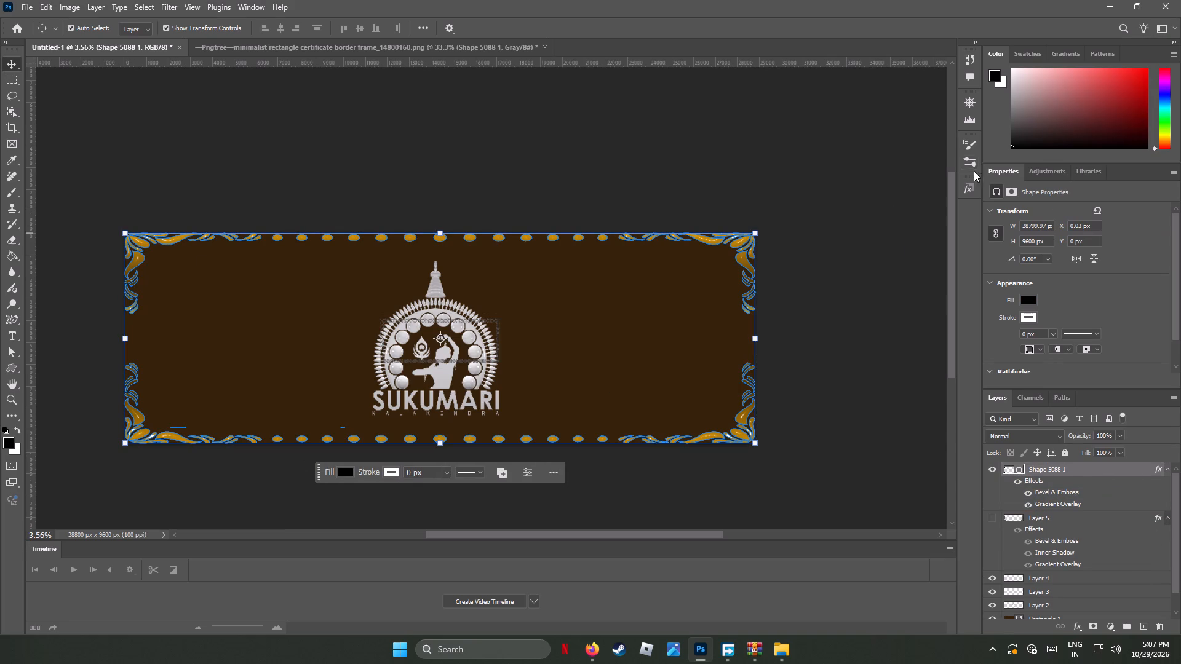
{"action": "left_click", "coordinate": [971, 188]}
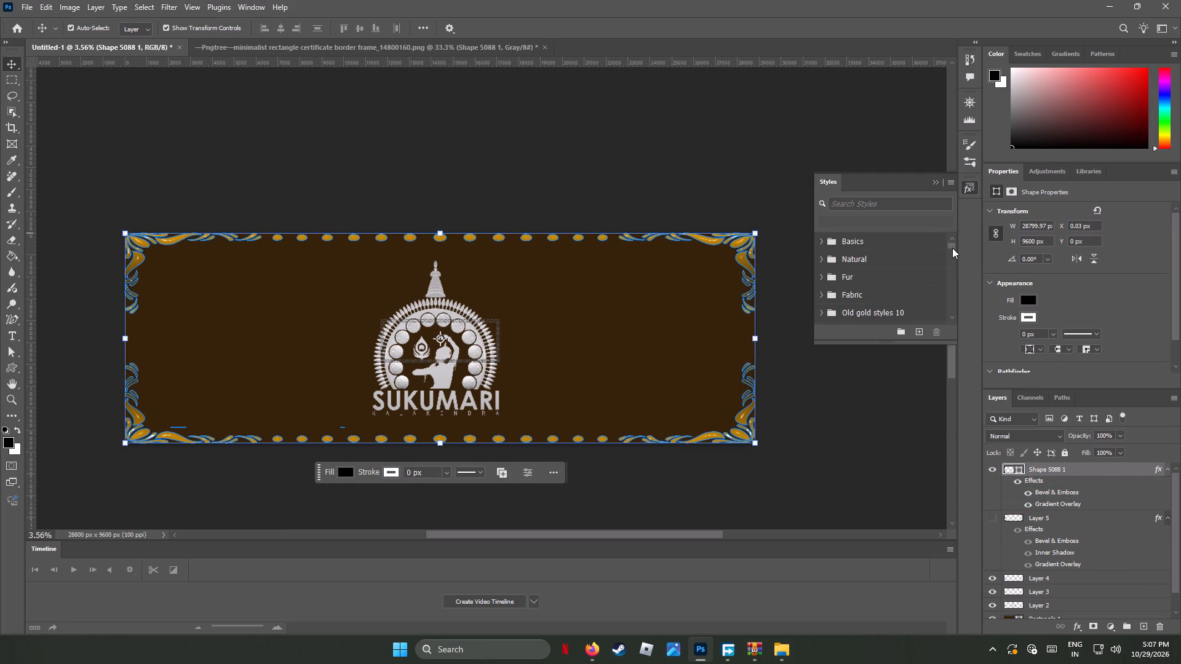